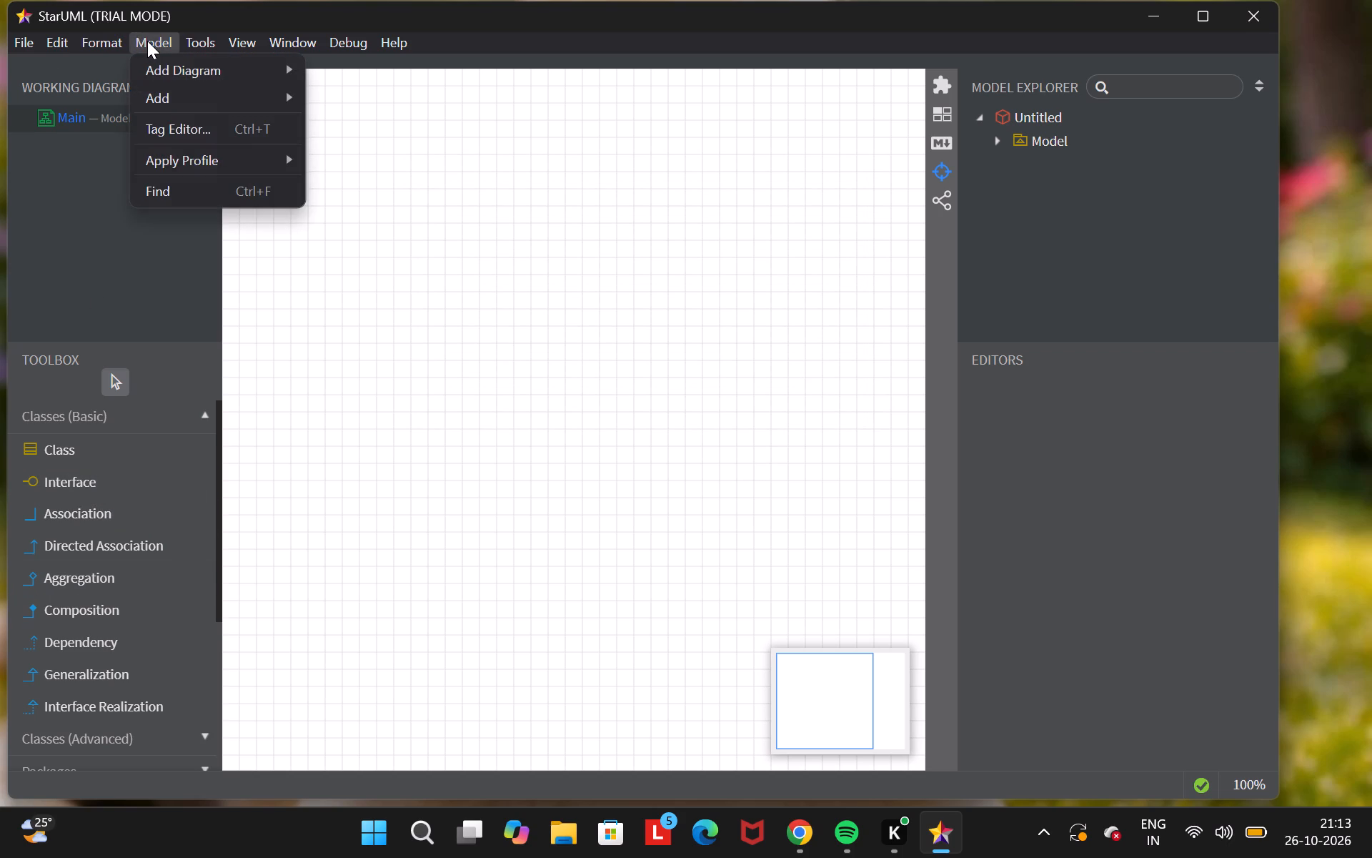
Add a new Use Case Diagram to the project.
{"action": "left_click", "coordinate": [194, 66]}
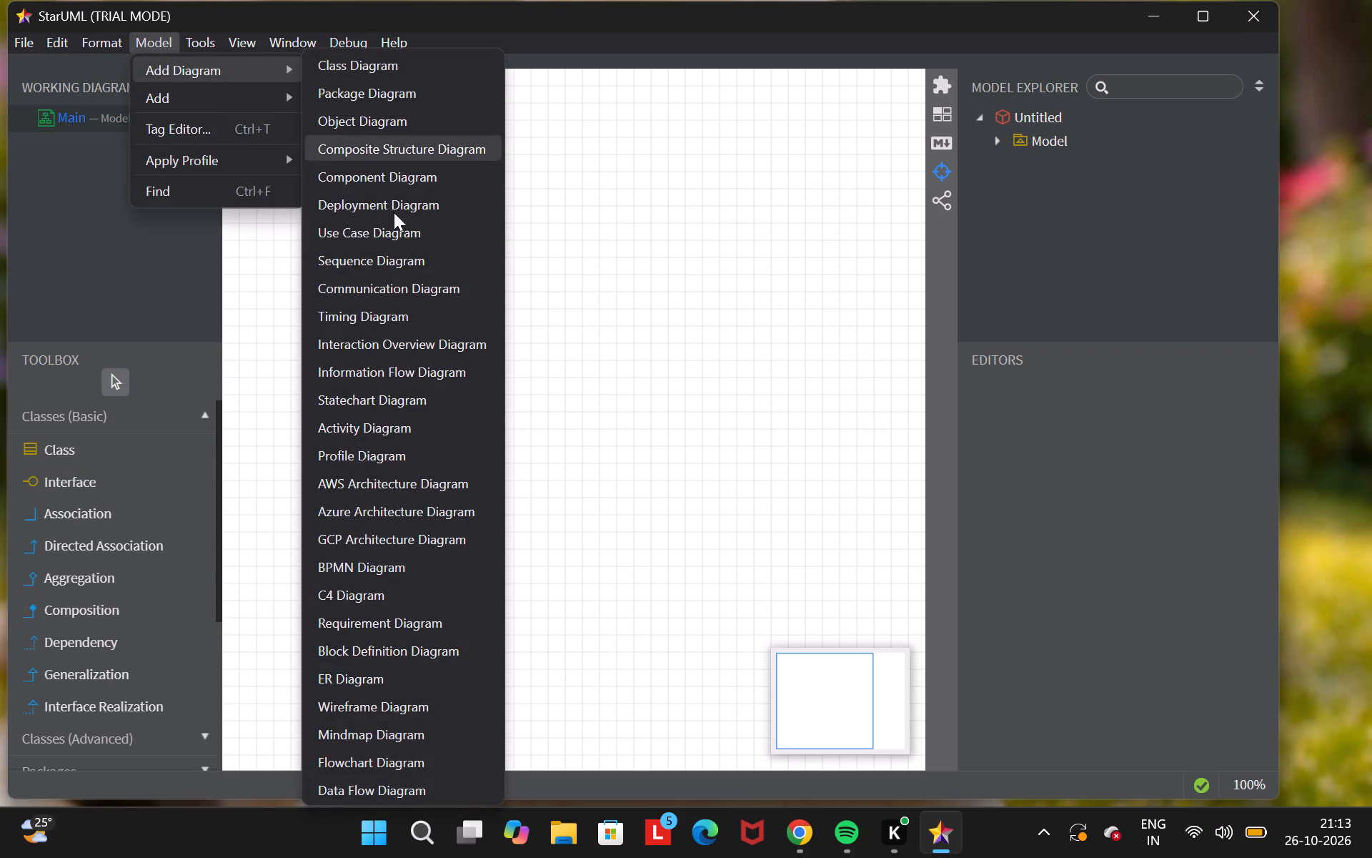
{"action": "scroll", "coordinate": [389, 420], "scroll_direction": "down", "scroll_amount": 1}
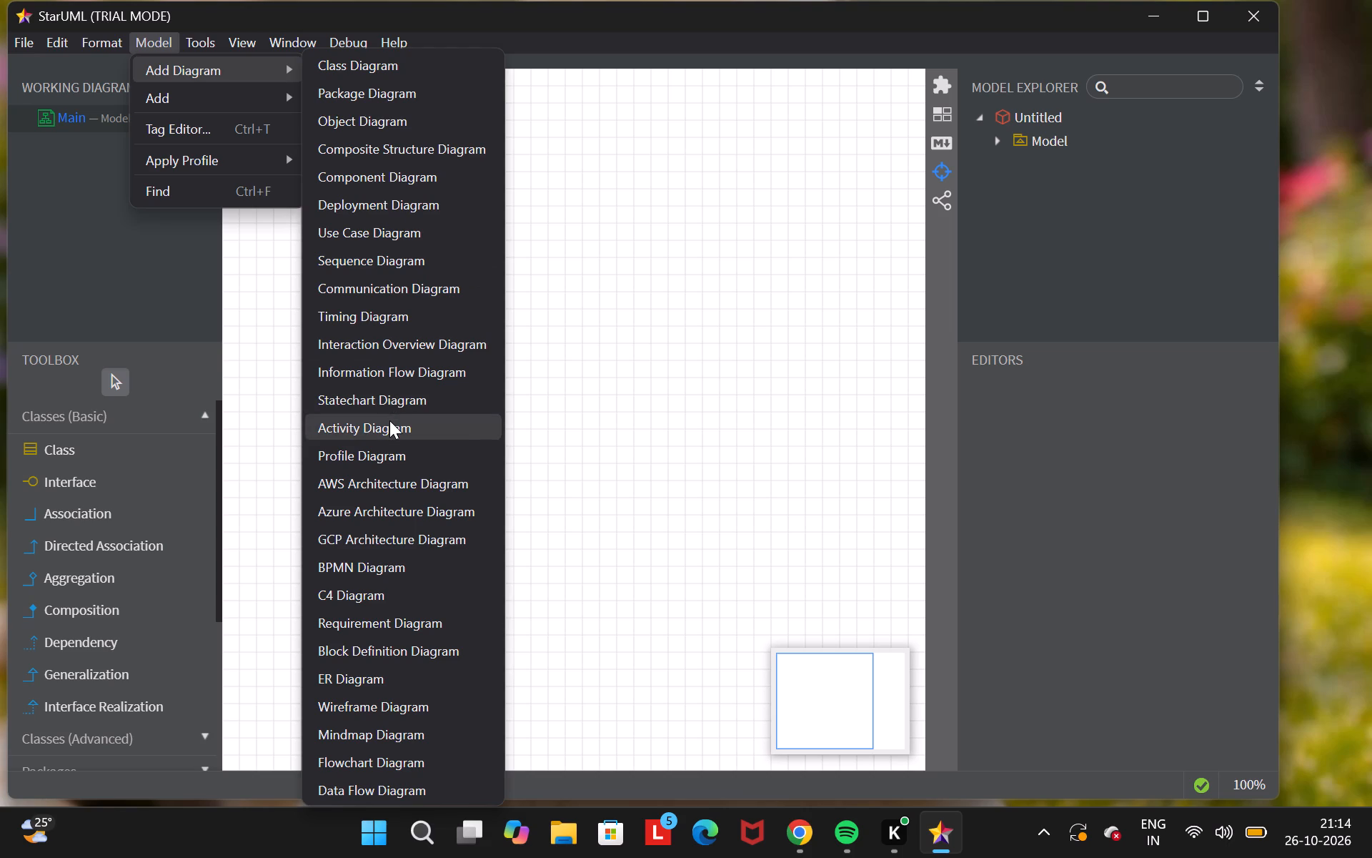
{"action": "scroll", "coordinate": [389, 420], "scroll_direction": "down", "scroll_amount": 1}
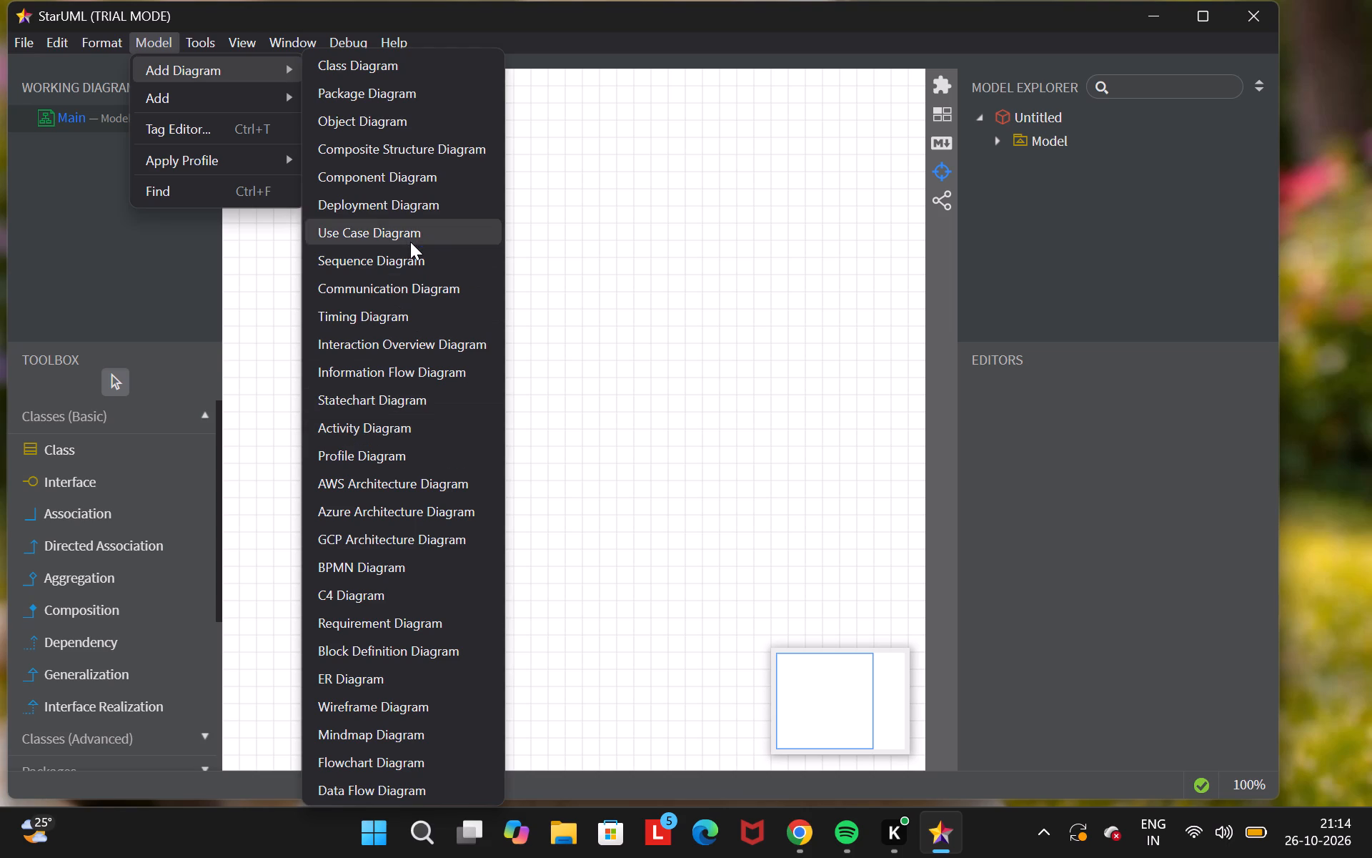
{"action": "left_click", "coordinate": [410, 242]}
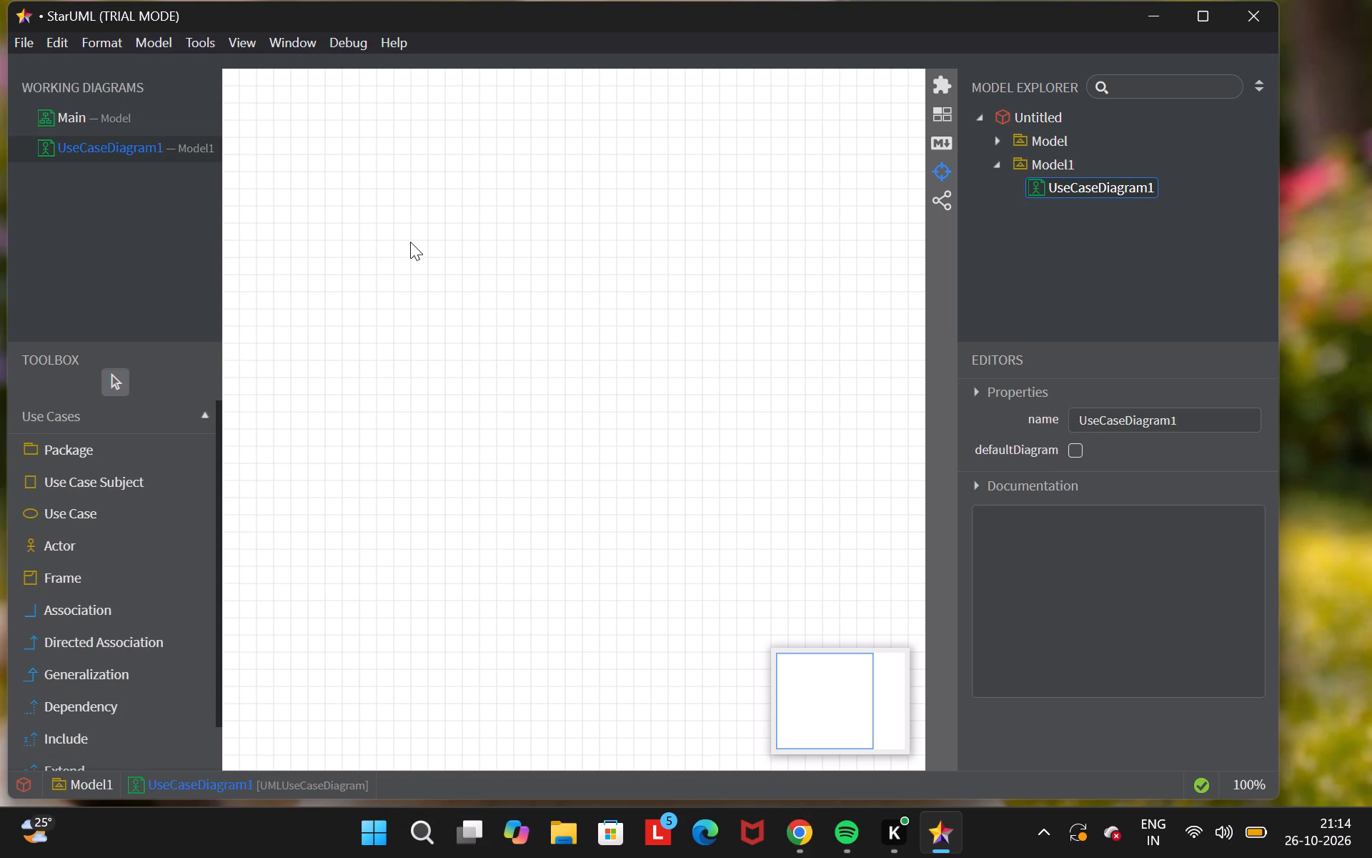
Place an actor in the upper-left area of the diagram and name it student.
{"action": "left_click", "coordinate": [94, 546]}
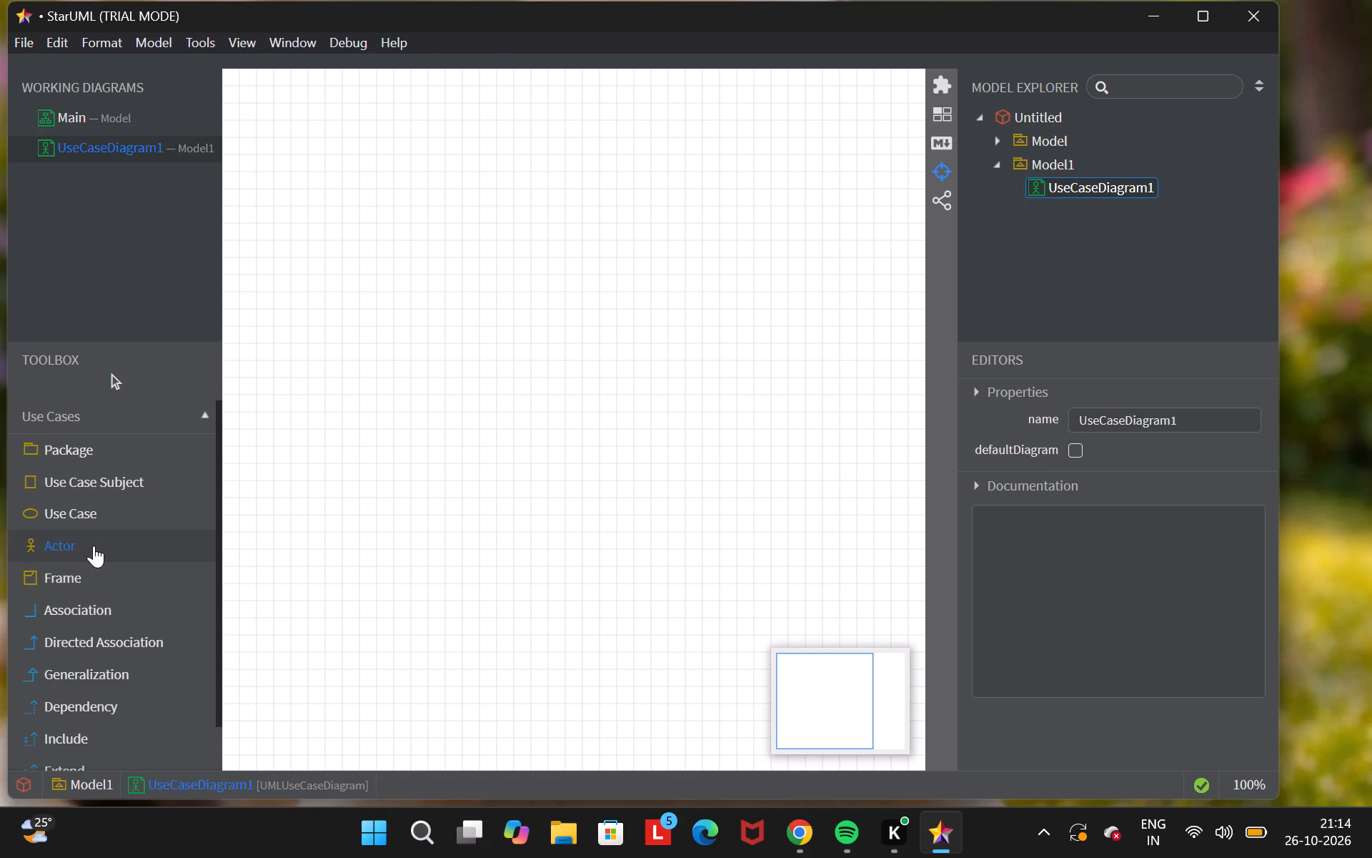
{"action": "left_click", "coordinate": [322, 260]}
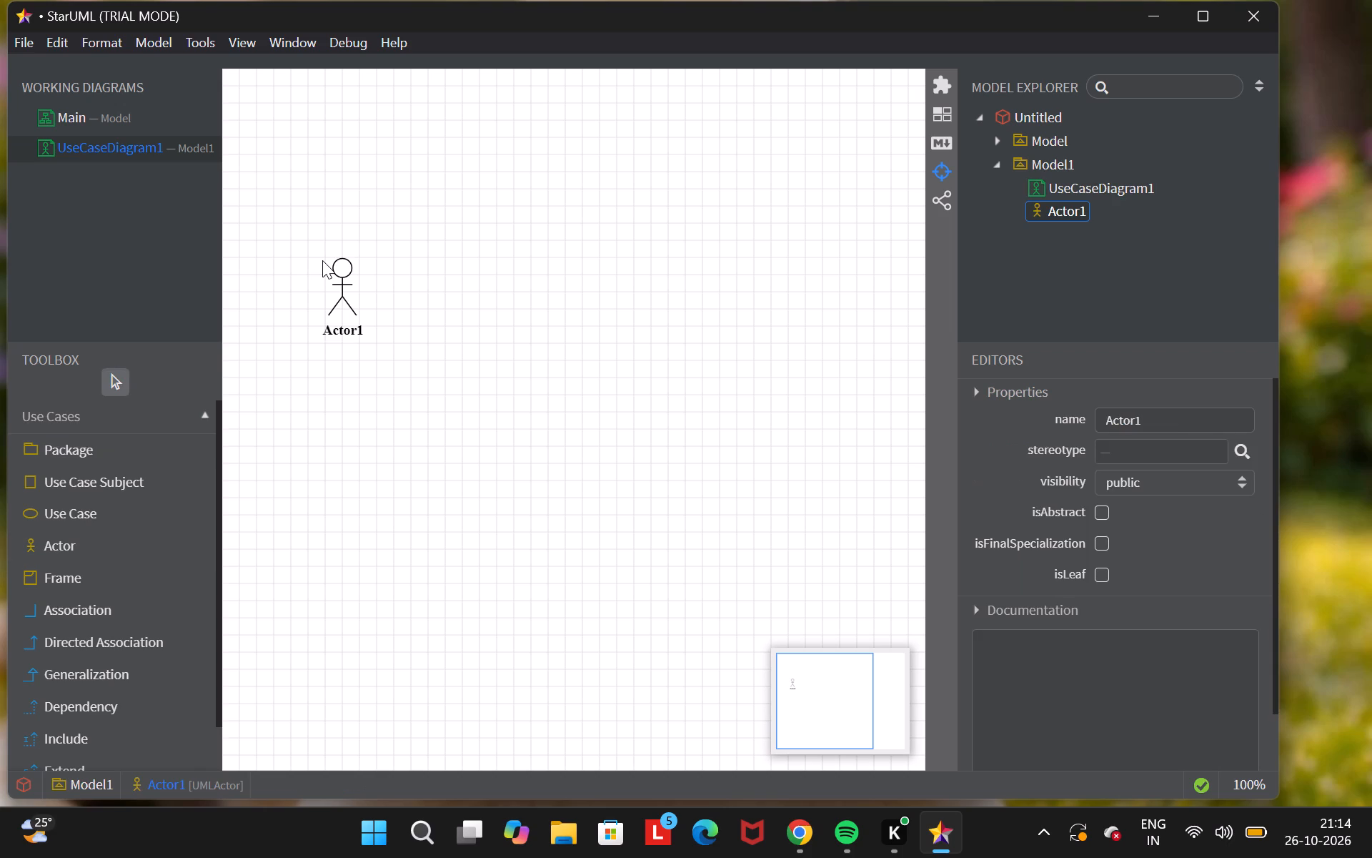
{"action": "key", "text": "BackSpace"}
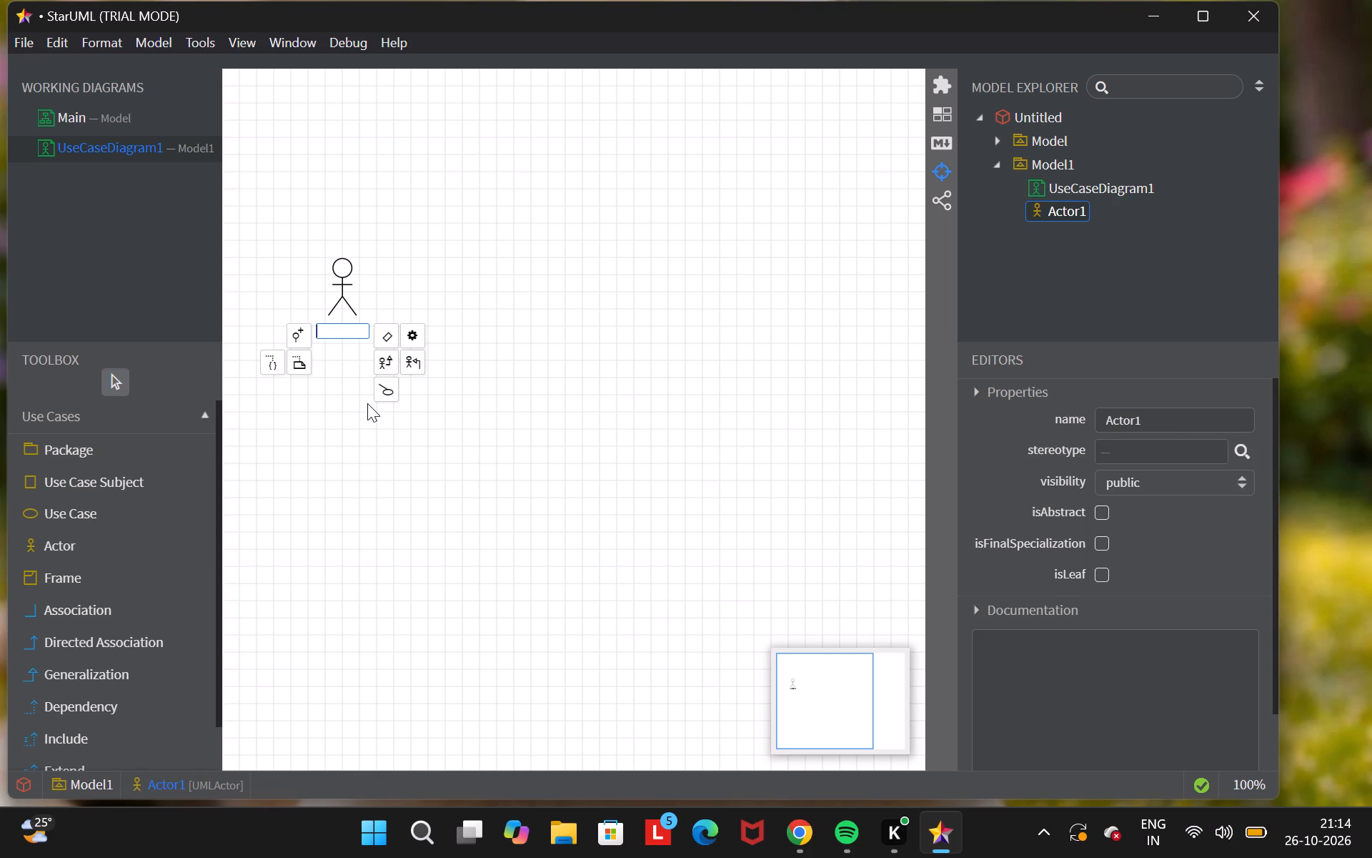
{"action": "type", "text": "student"}
{"action": "key", "text": "Return"}
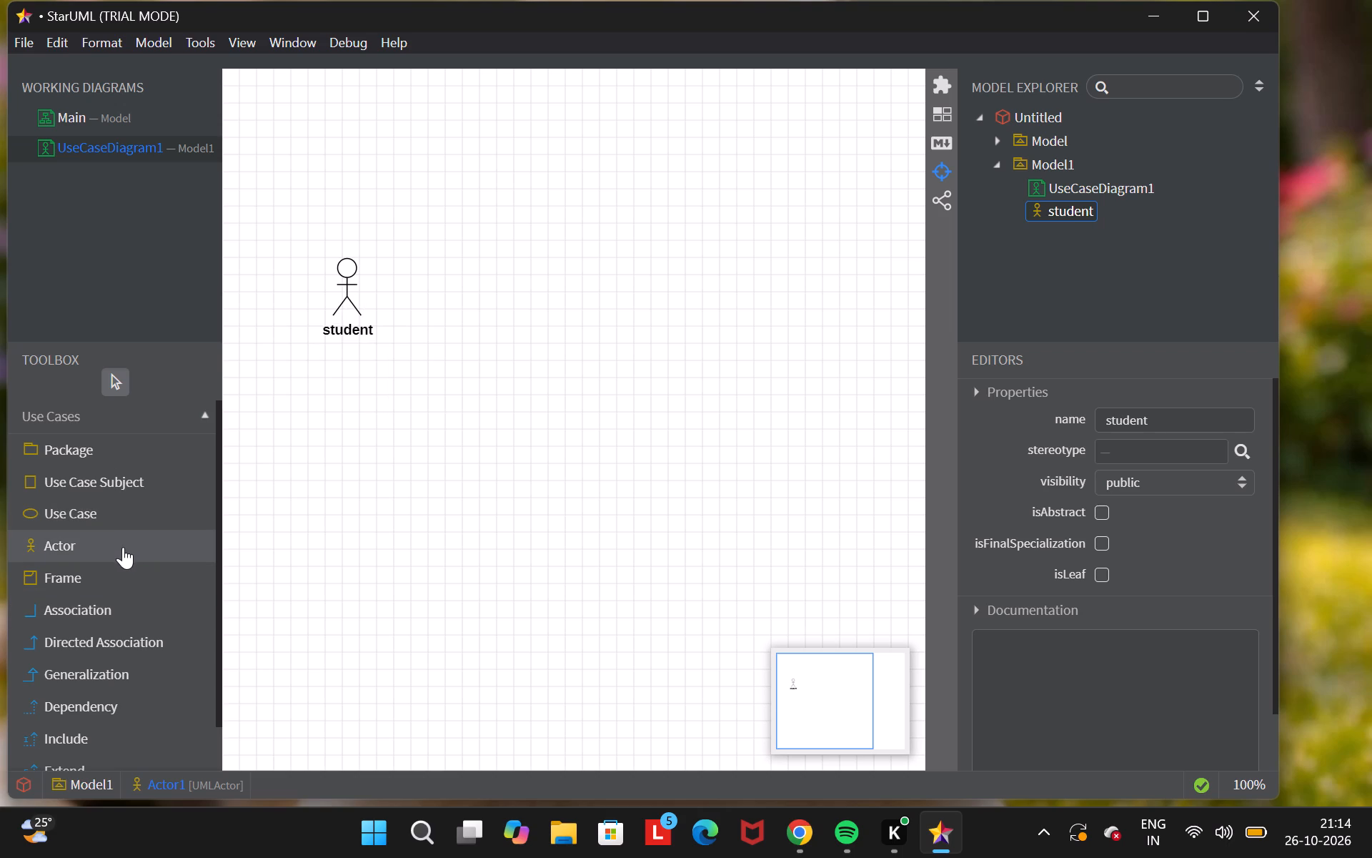
Draw a use case just to the right of the student actor and name it book_issue.
{"action": "left_click", "coordinate": [125, 518]}
{"action": "left_click_drag", "start_coordinate": [495, 302], "coordinate": [490, 293]}
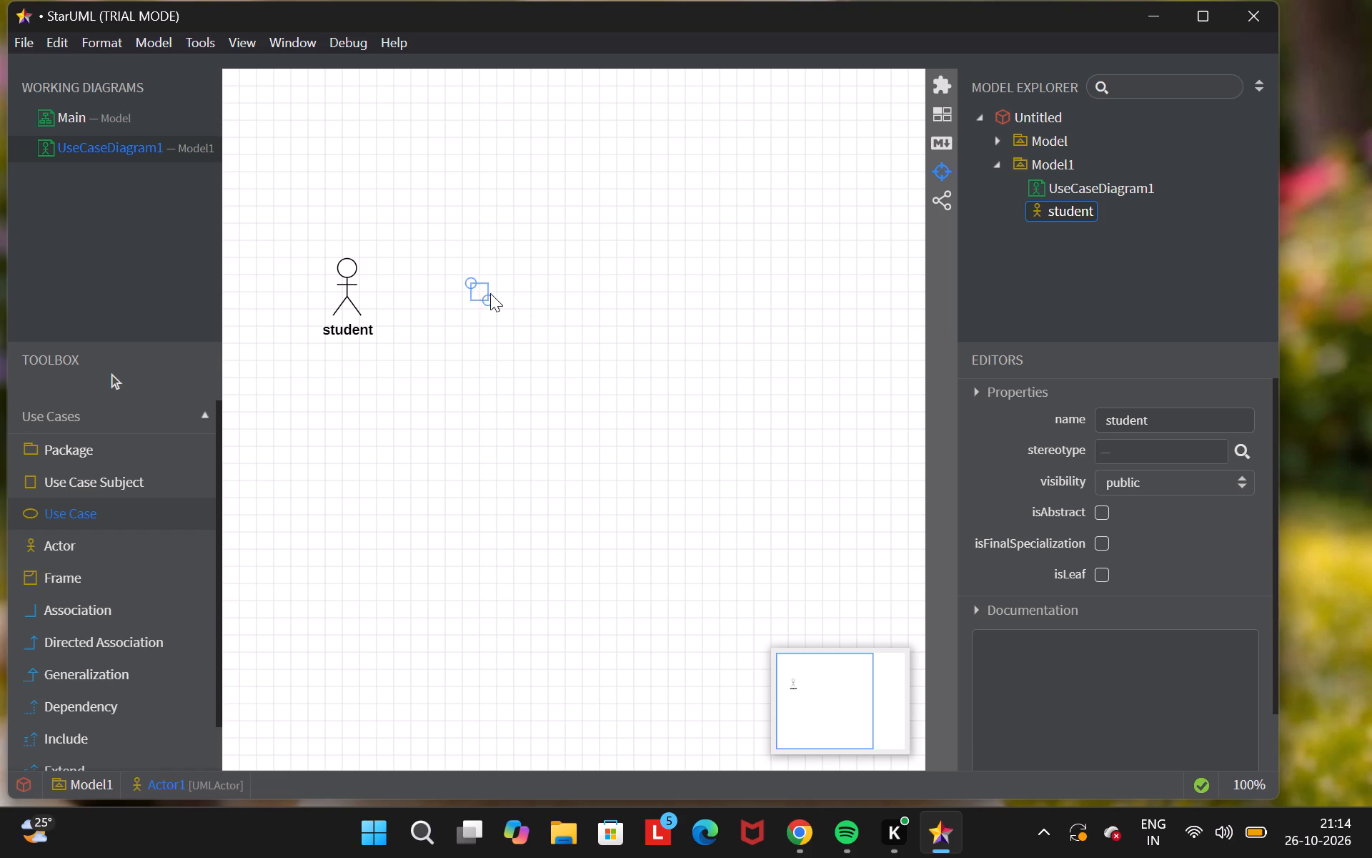
{"action": "left_click_drag", "start_coordinate": [490, 293], "coordinate": [617, 340]}
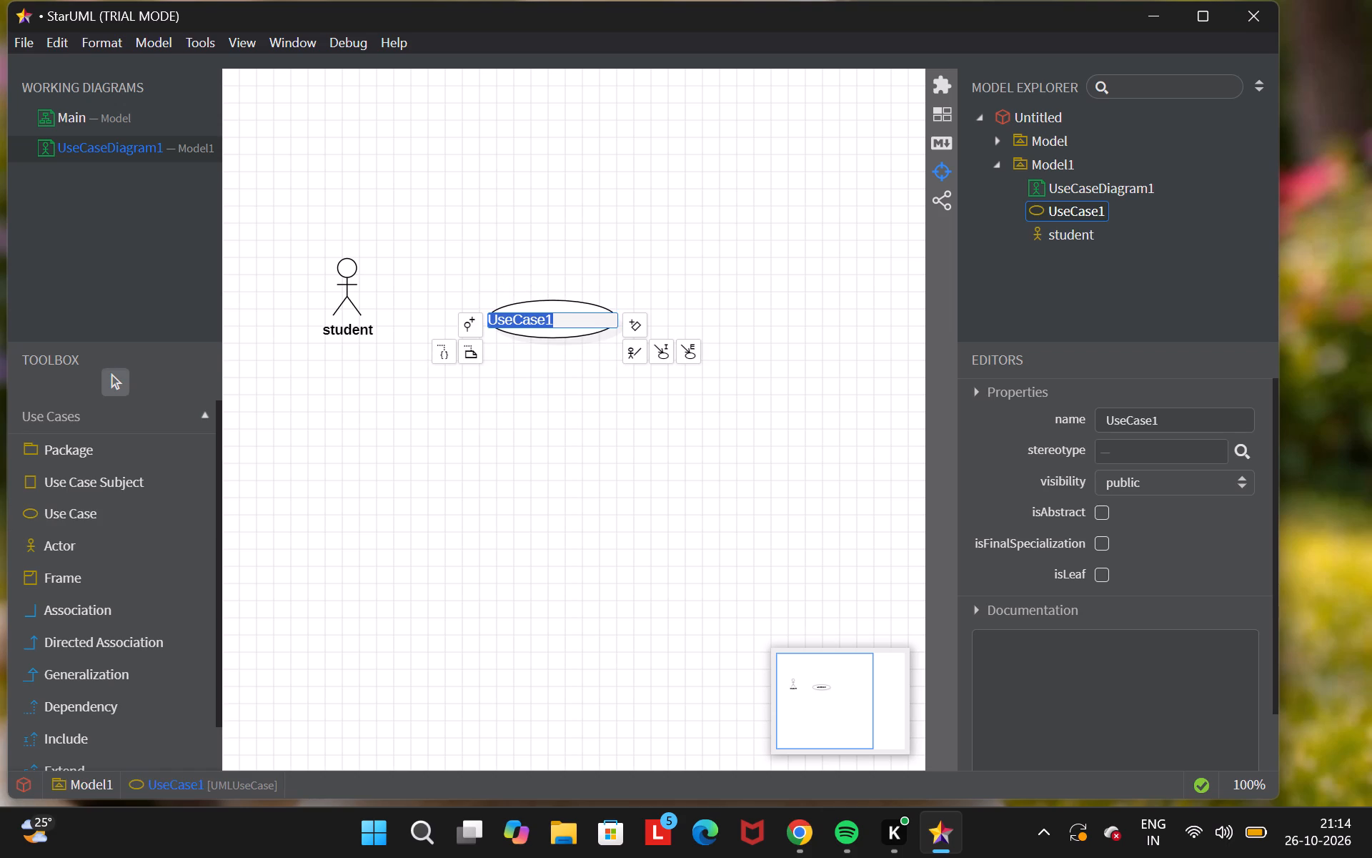
{"action": "left_click_drag", "start_coordinate": [559, 295], "coordinate": [453, 291]}
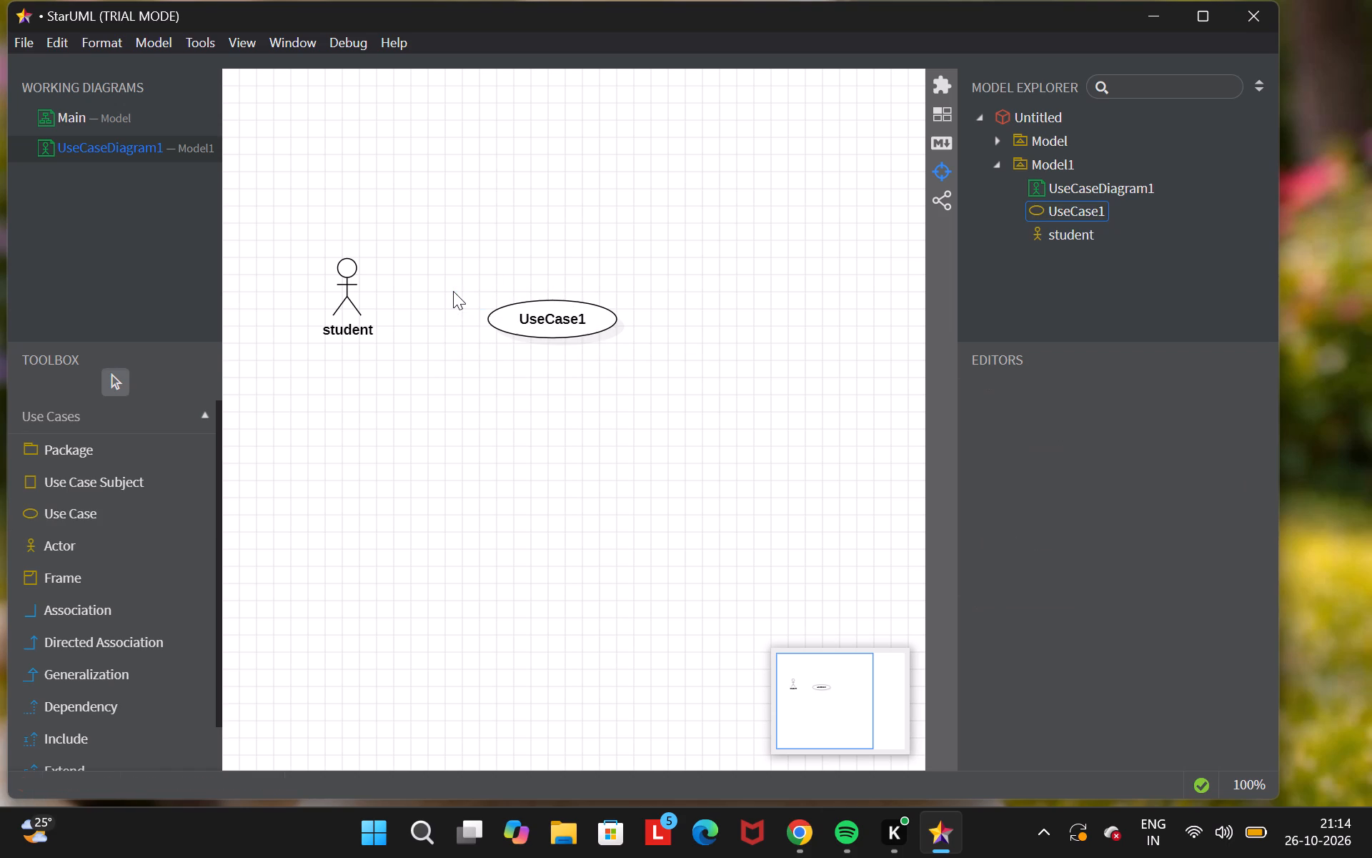
{"action": "left_click_drag", "start_coordinate": [530, 313], "coordinate": [474, 297]}
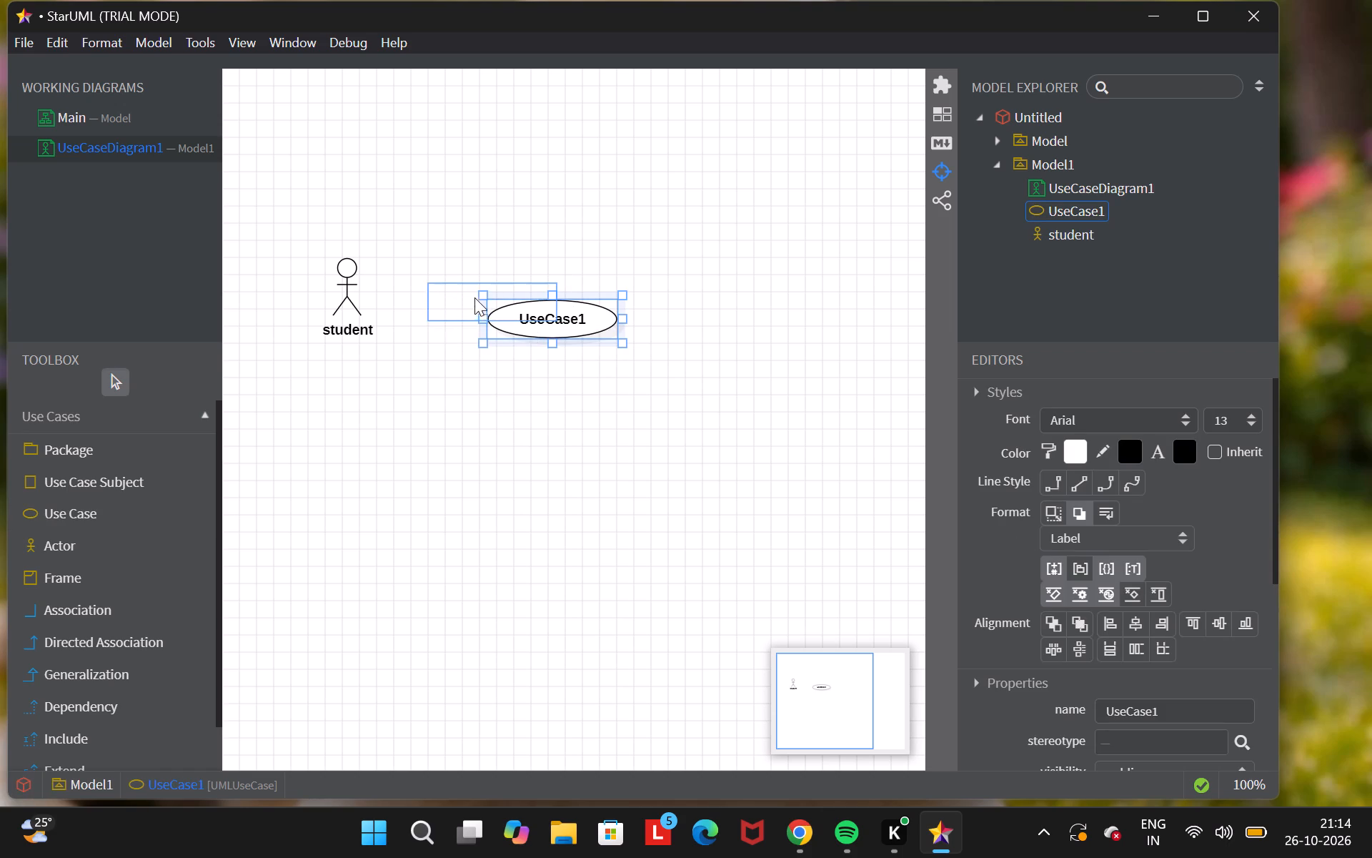
{"action": "left_click_drag", "start_coordinate": [474, 297], "coordinate": [508, 293]}
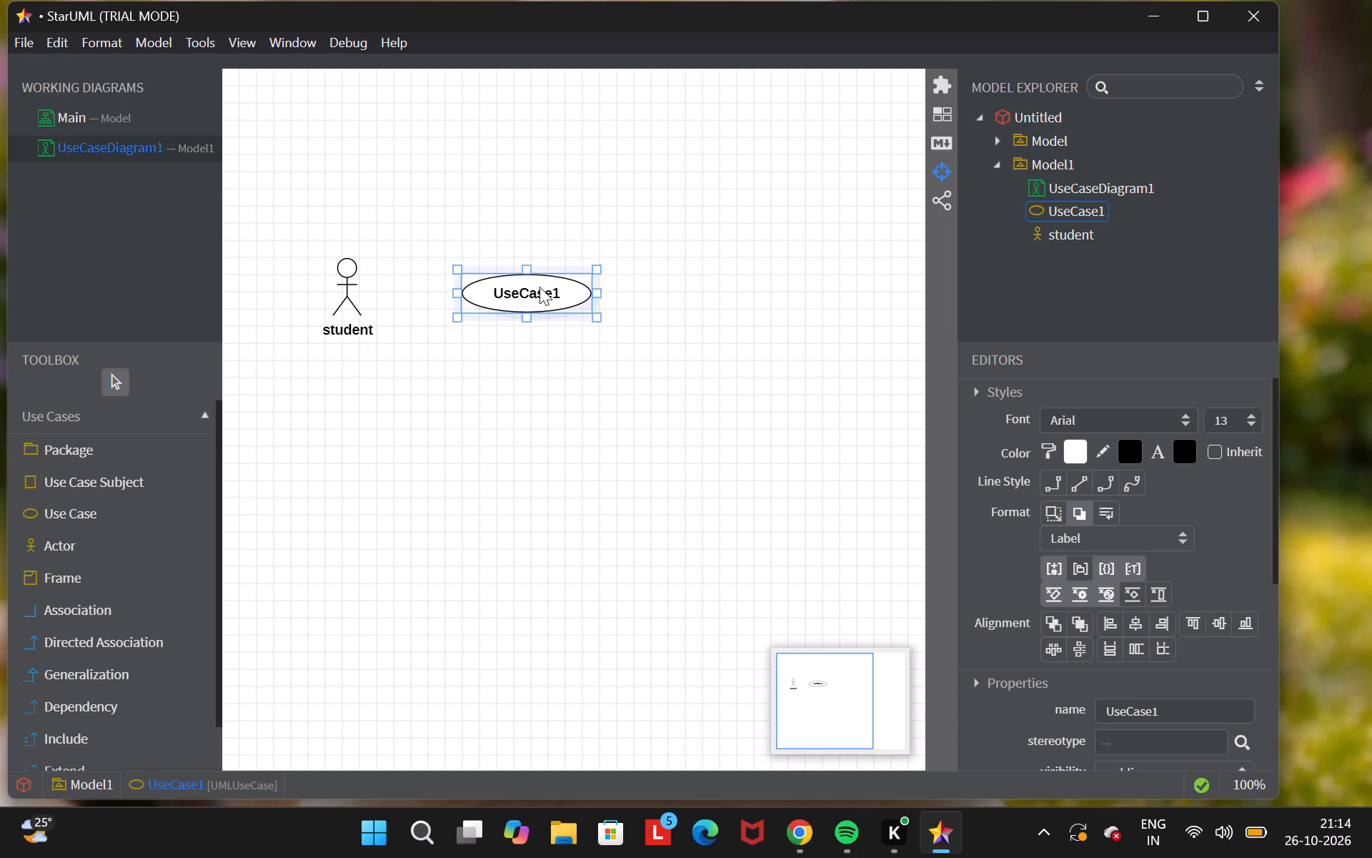
{"action": "triple_click", "coordinate": [558, 288]}
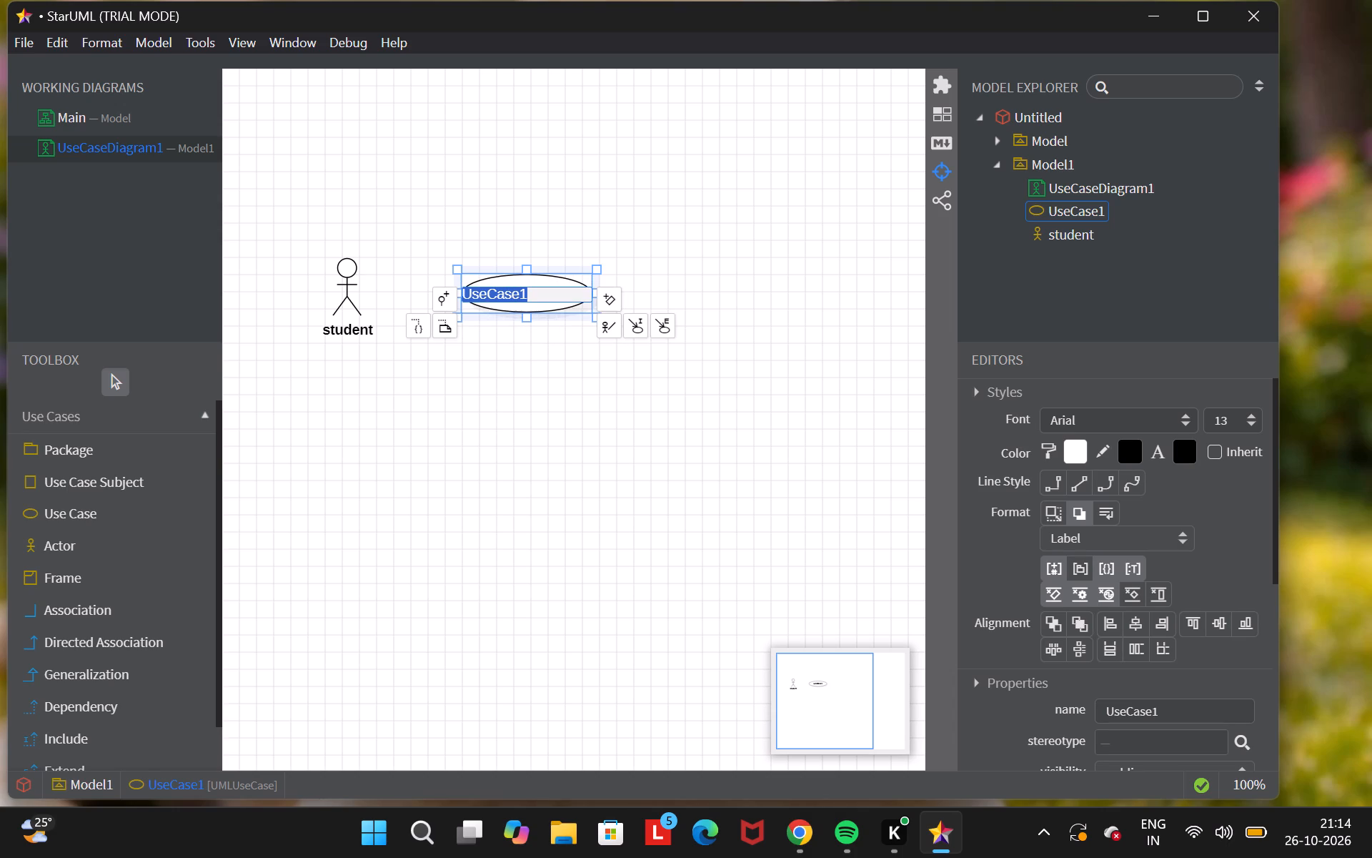
{"action": "key", "text": "BackSpace"}
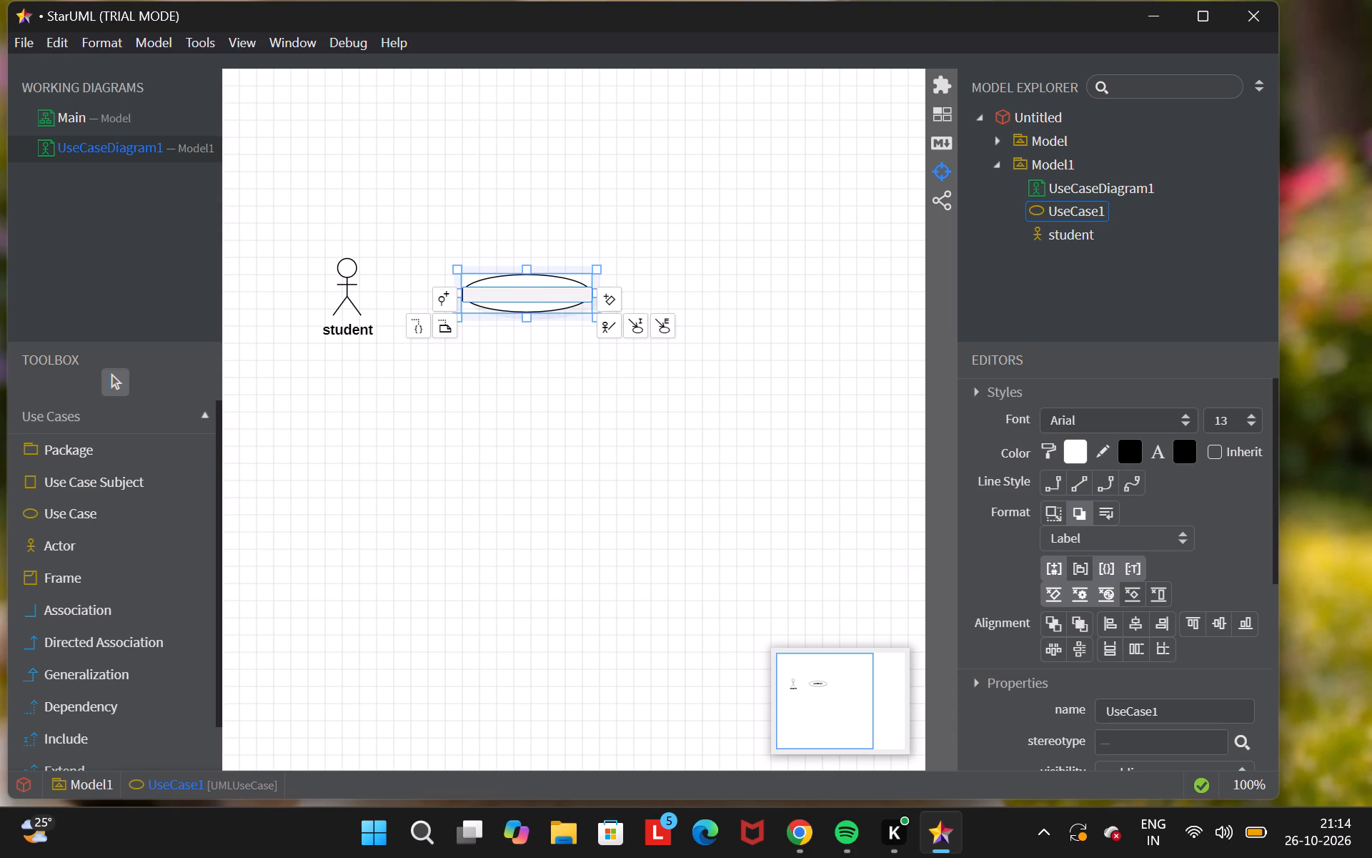
{"action": "type", "text": "boo"}
{"action": "key", "text": "k"}
{"action": "type", "text": "_issue"}
{"action": "key", "text": "Return"}
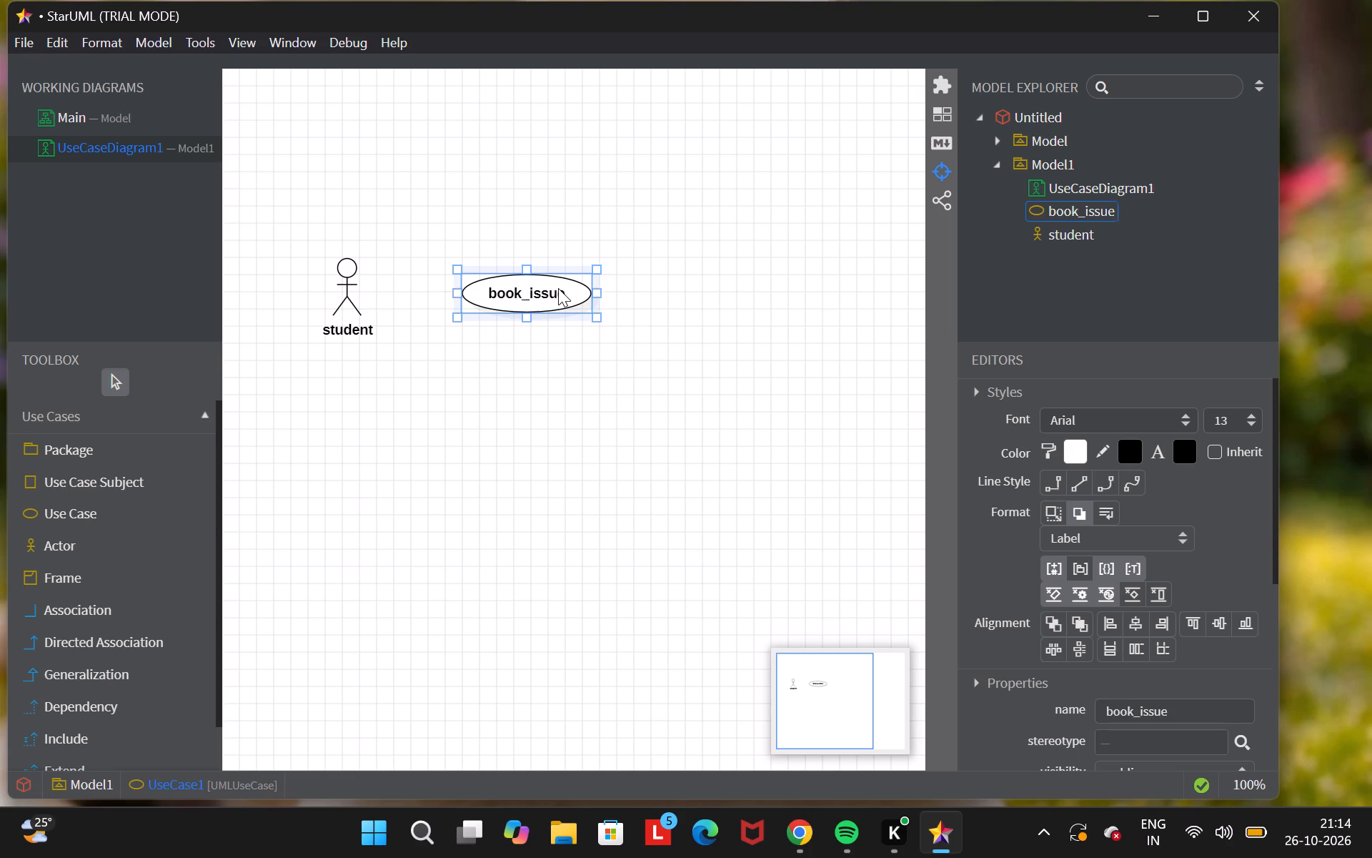
{"action": "left_click", "coordinate": [633, 326]}
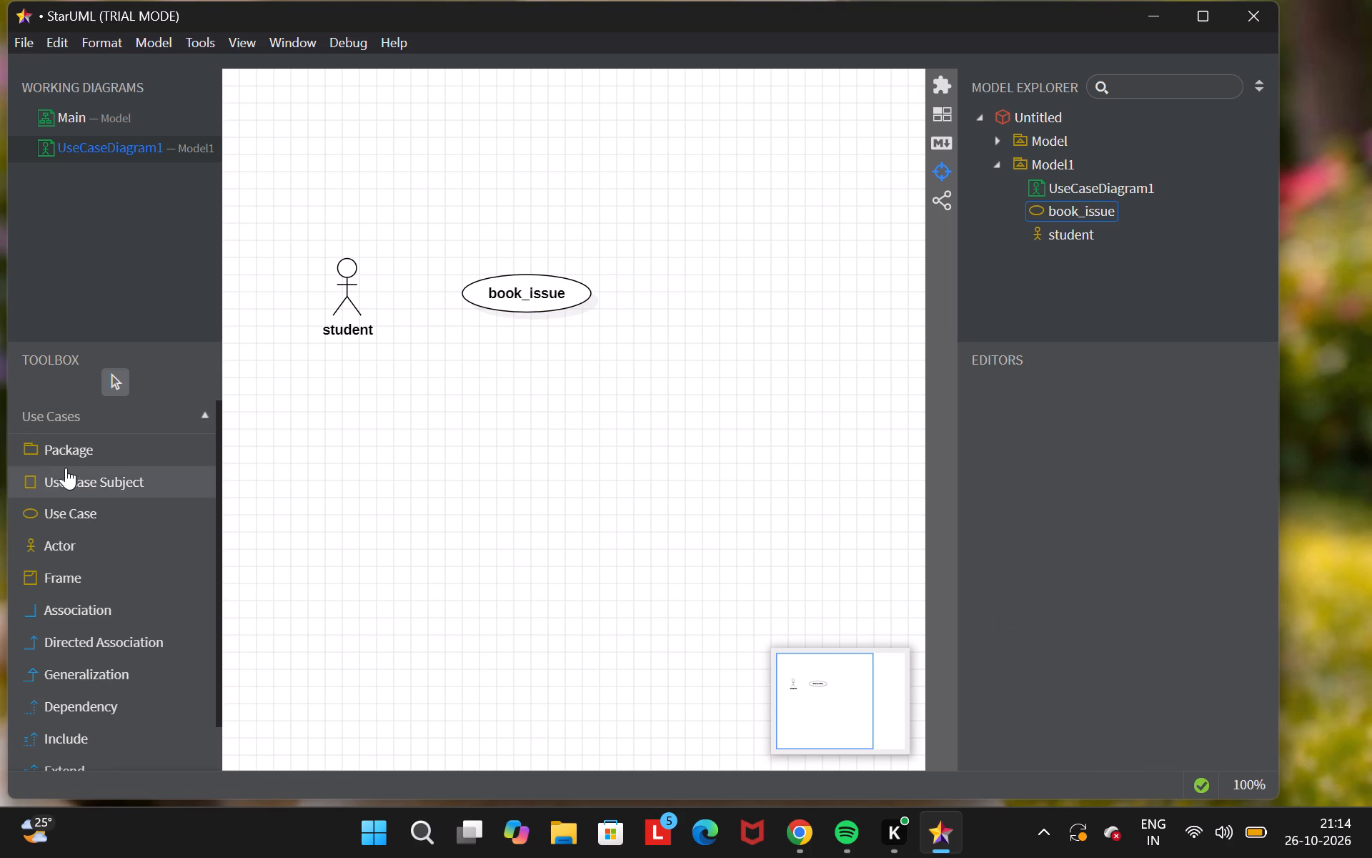
Add a use case named book_return below book_issue and line up its left edge with book_issue.
{"action": "left_click", "coordinate": [92, 508]}
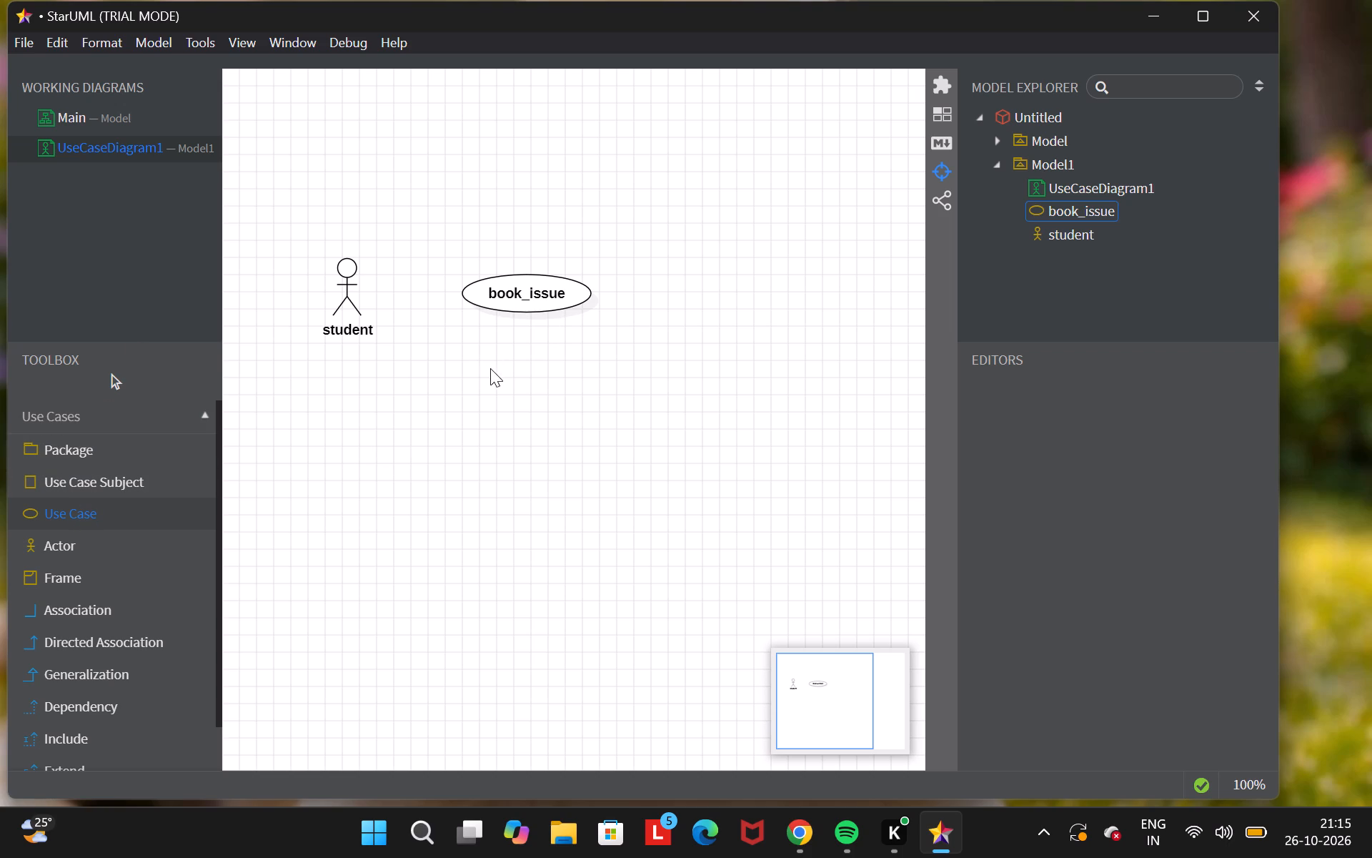
{"action": "left_click_drag", "start_coordinate": [479, 353], "coordinate": [595, 385]}
{"action": "key", "text": "BackSpace"}
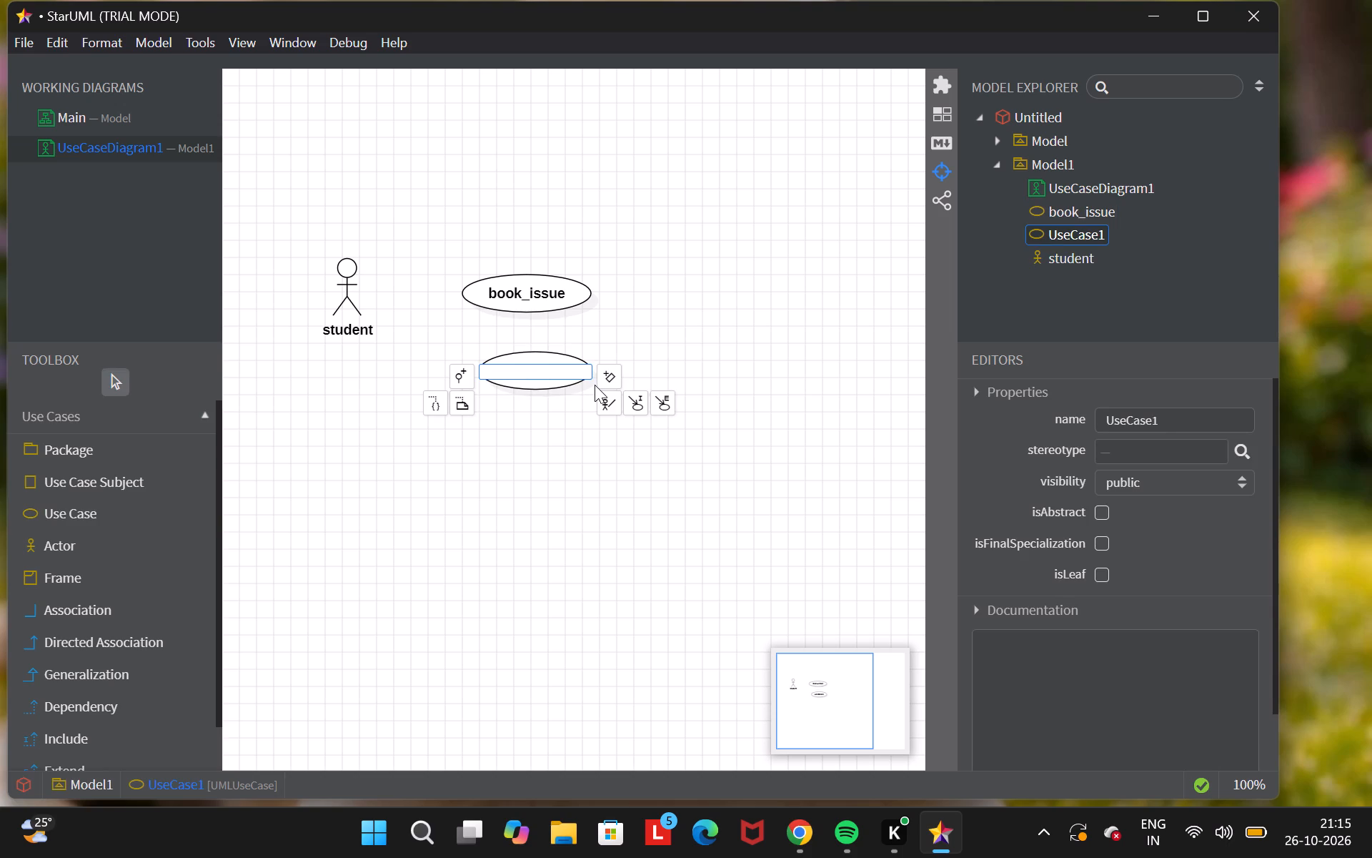
{"action": "type", "text": "boo"}
{"action": "key", "text": "k"}
{"action": "type", "text": "_return"}
{"action": "key", "text": "Return"}
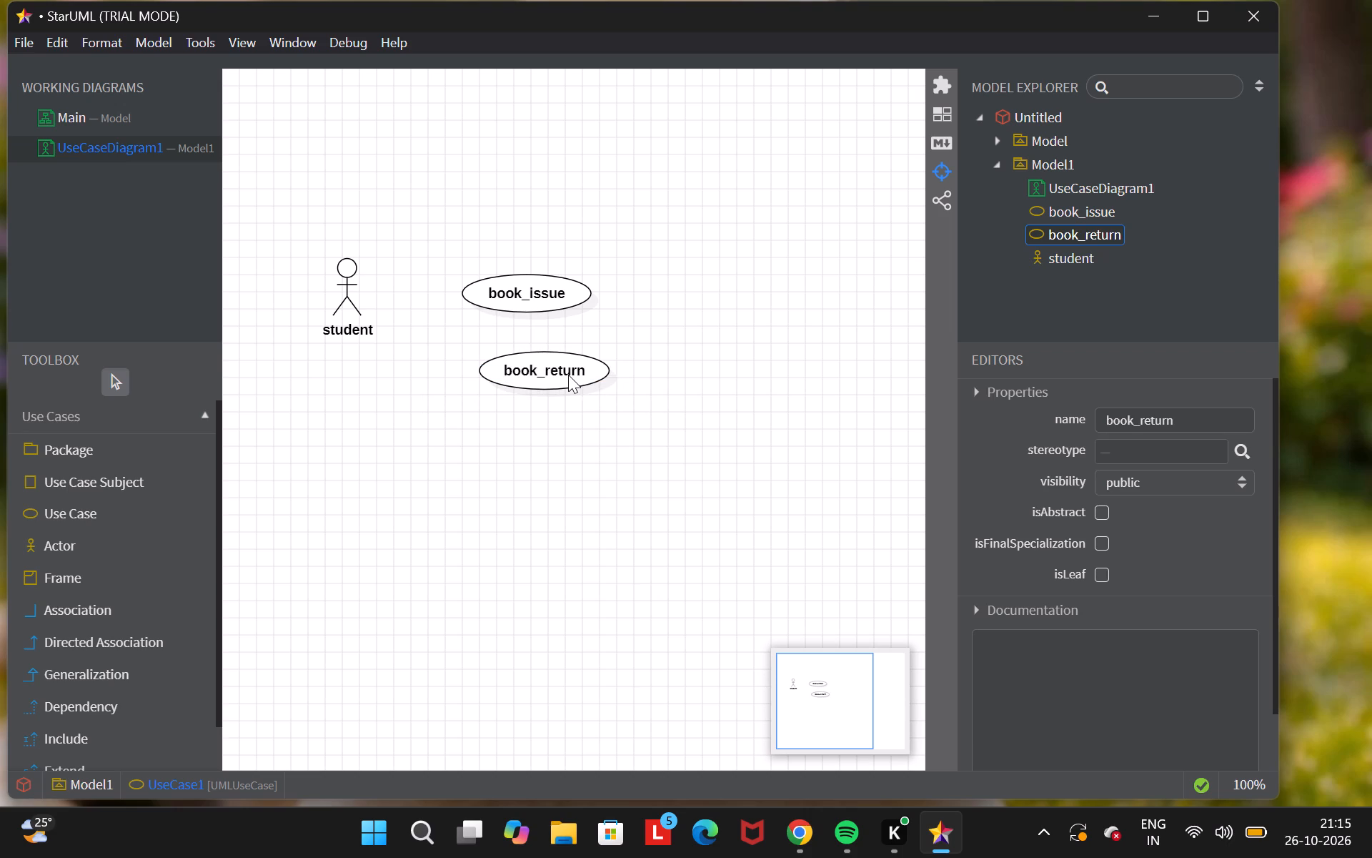
{"action": "left_click", "coordinate": [568, 375]}
{"action": "left_click_drag", "start_coordinate": [509, 377], "coordinate": [505, 377]}
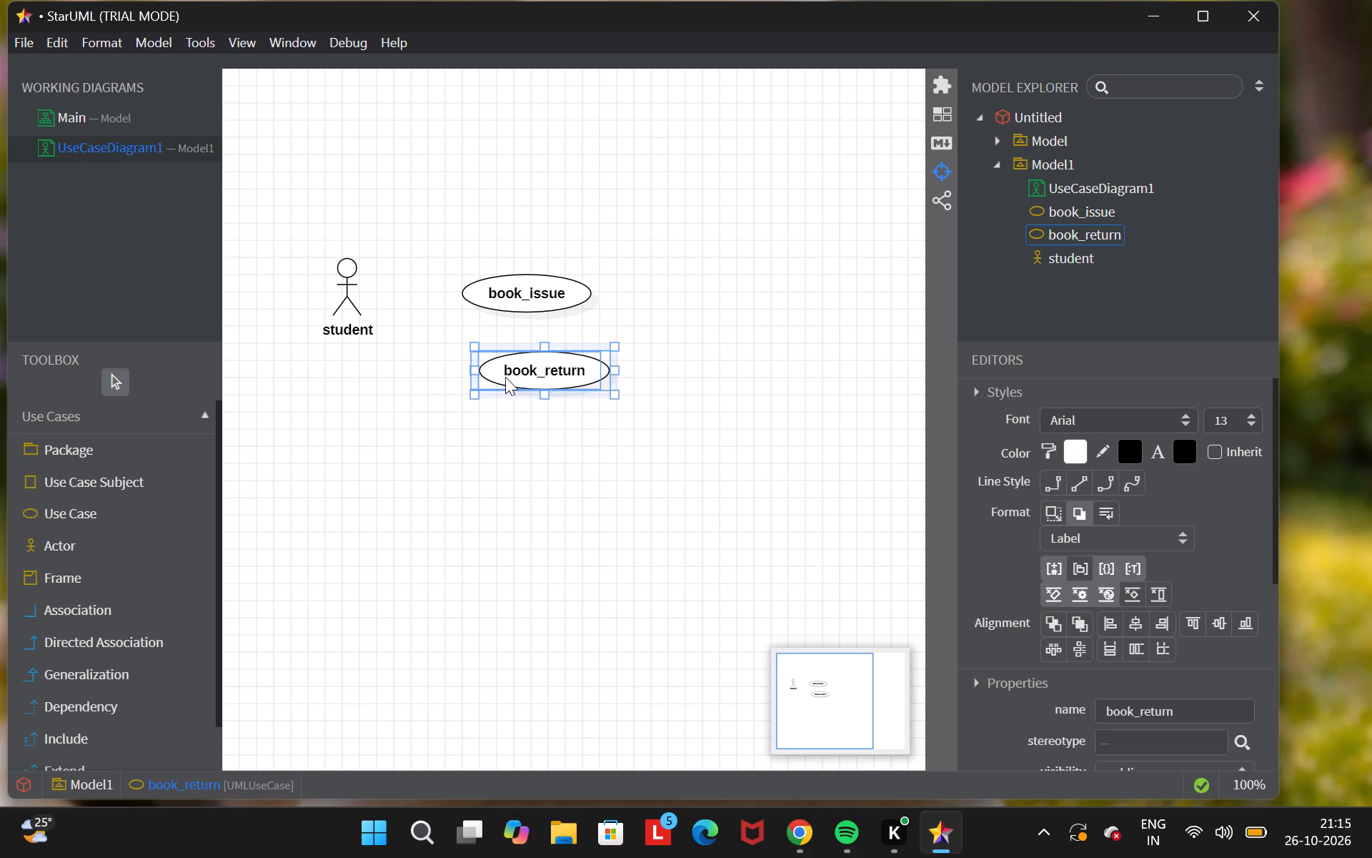
{"action": "left_click_drag", "start_coordinate": [505, 377], "coordinate": [498, 377]}
{"action": "left_click", "coordinate": [574, 456]}
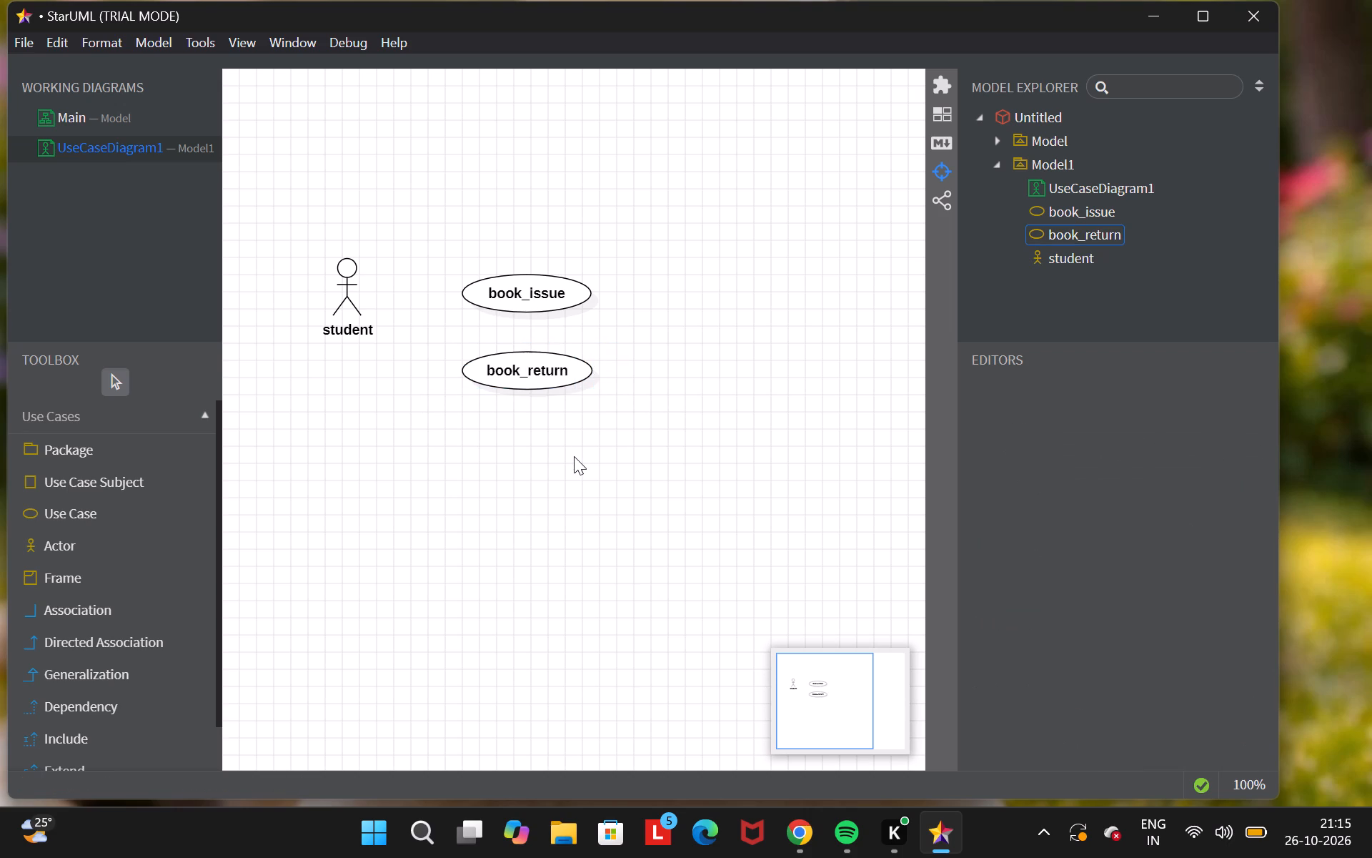
Add a wider use case named search_book below book_return and line up its left edge with the use cases above.
{"action": "left_click", "coordinate": [89, 523]}
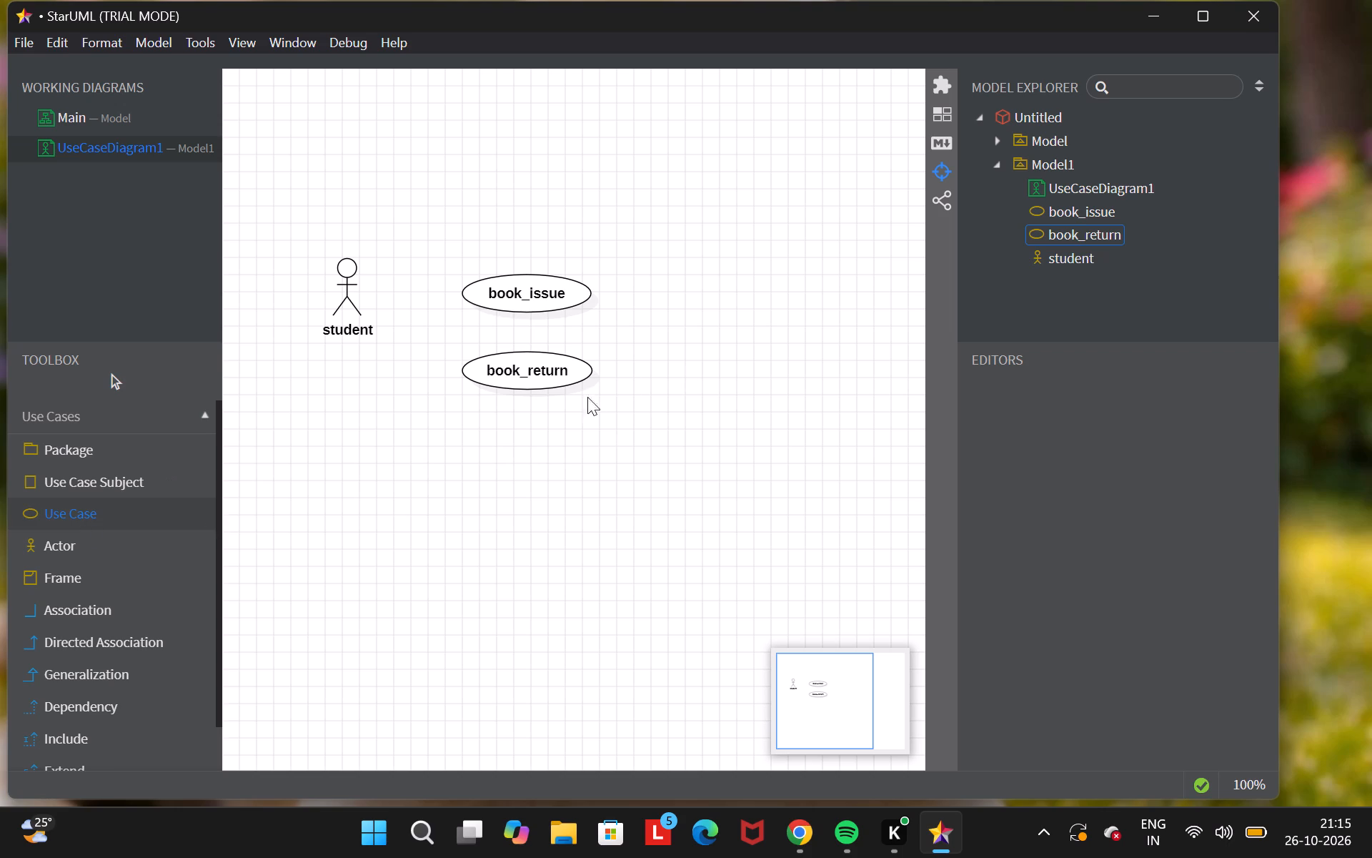
{"action": "left_click_drag", "start_coordinate": [494, 431], "coordinate": [597, 460]}
{"action": "left_click_drag", "start_coordinate": [597, 460], "coordinate": [682, 460]}
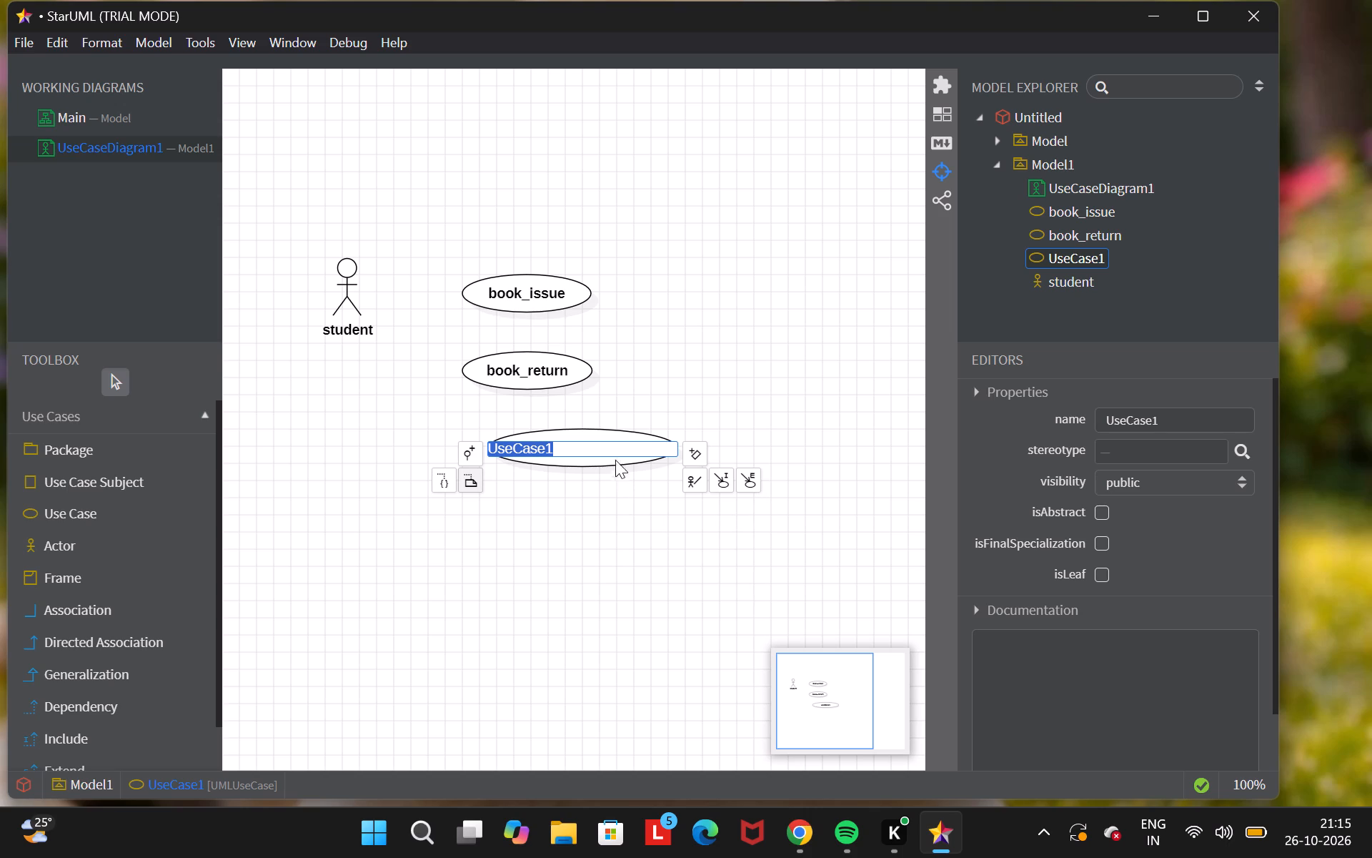
{"action": "key", "text": "BackSpace"}
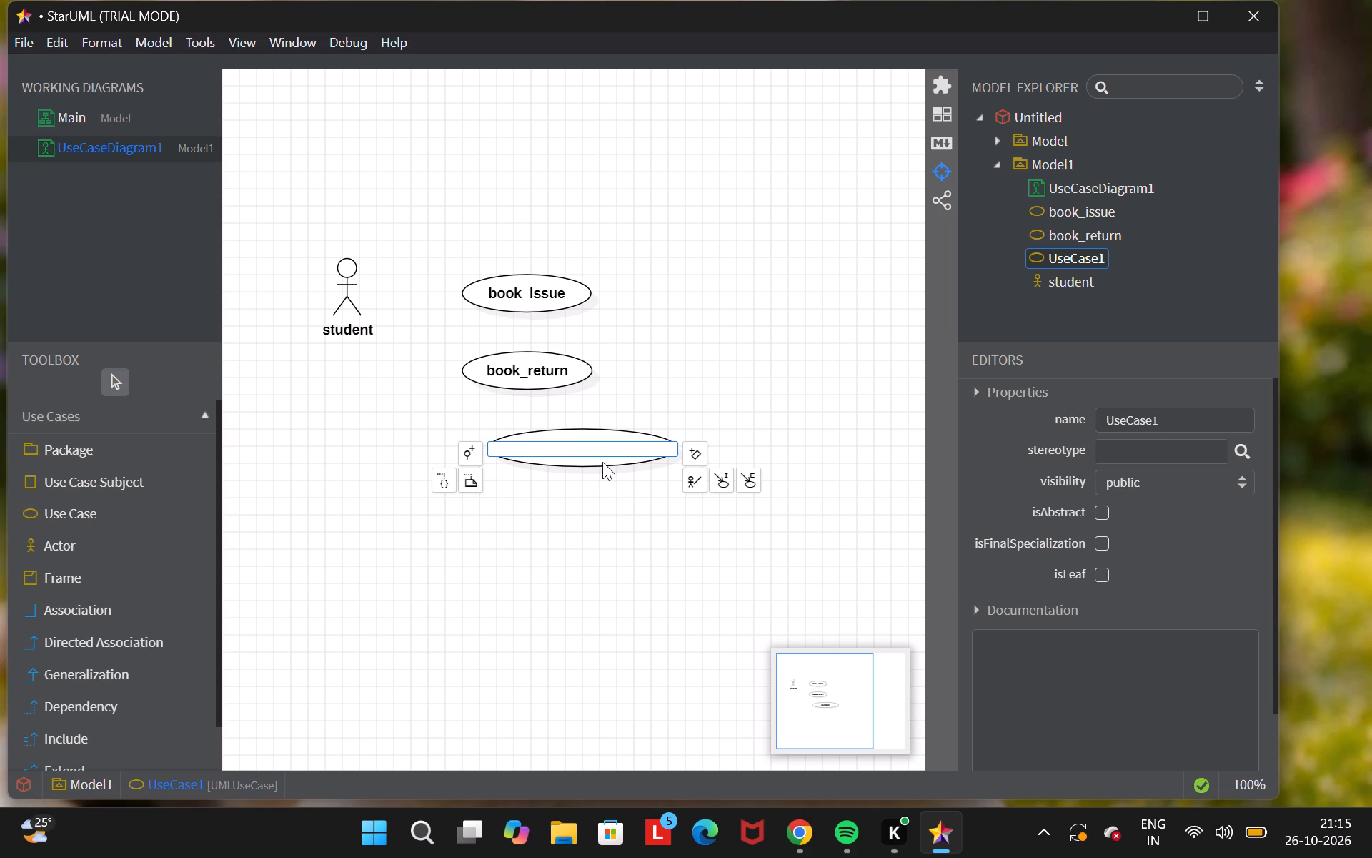
{"action": "type", "text": "search"}
{"action": "type", "text": "_book"}
{"action": "key", "text": "Return"}
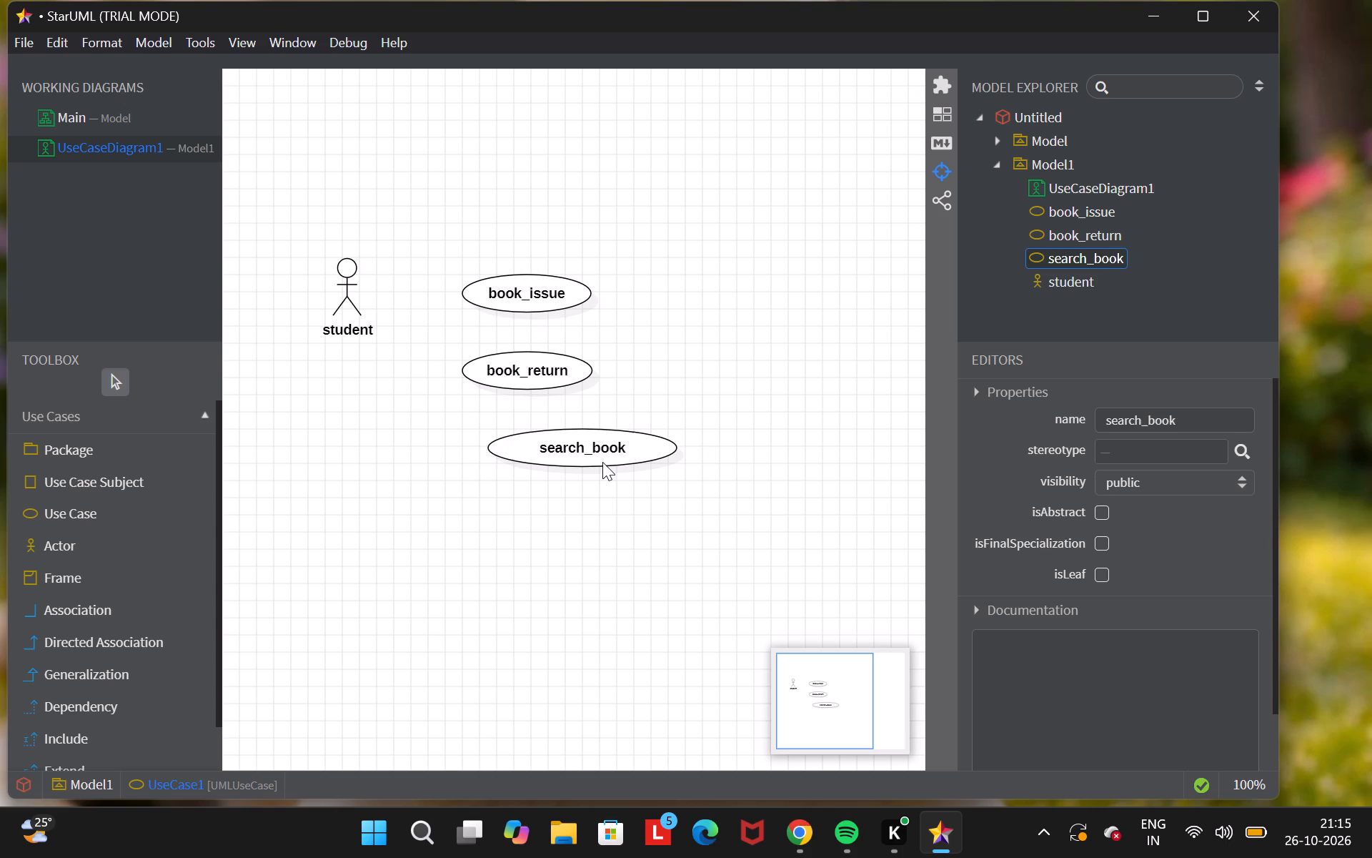
{"action": "left_click", "coordinate": [495, 445]}
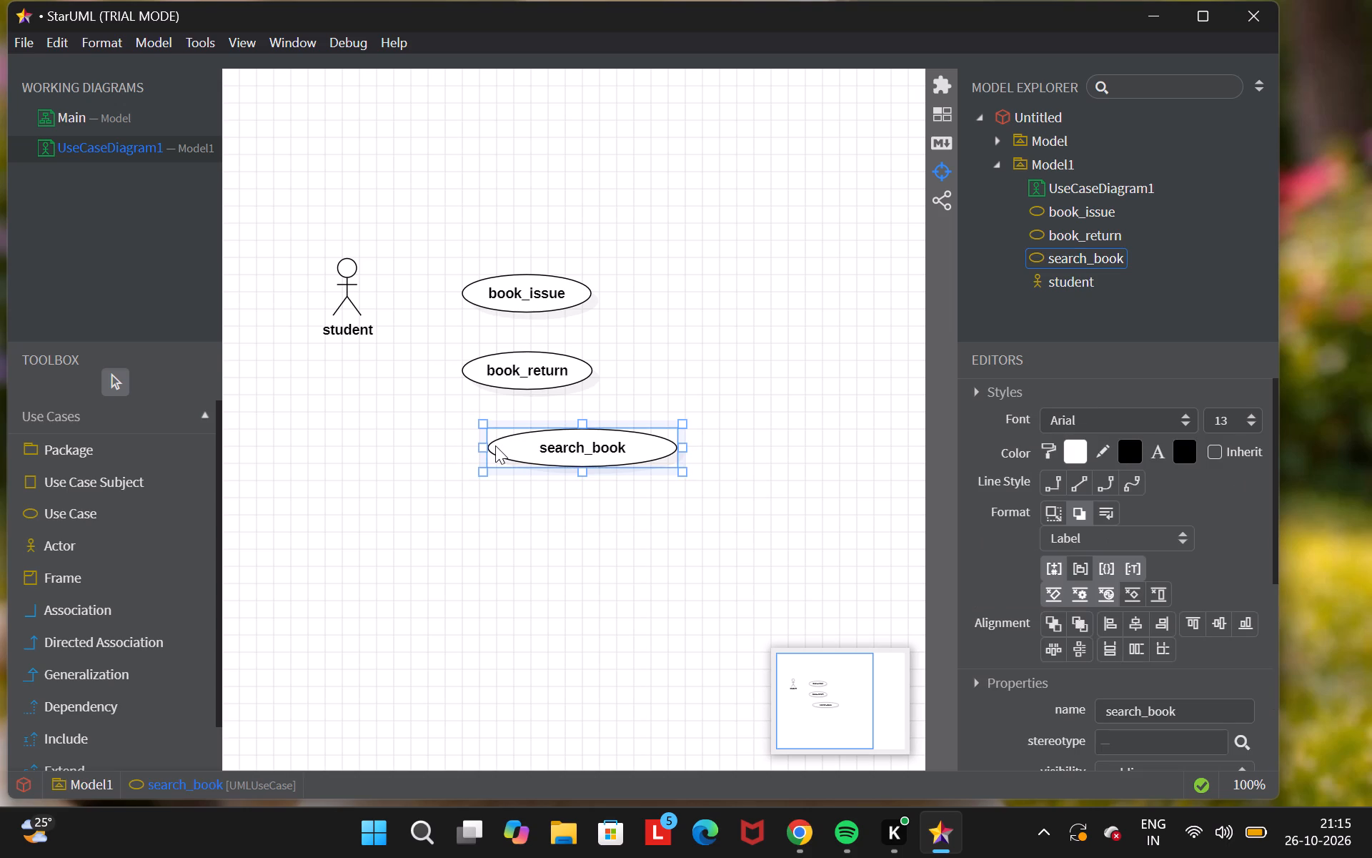
{"action": "left_click_drag", "start_coordinate": [495, 445], "coordinate": [469, 448]}
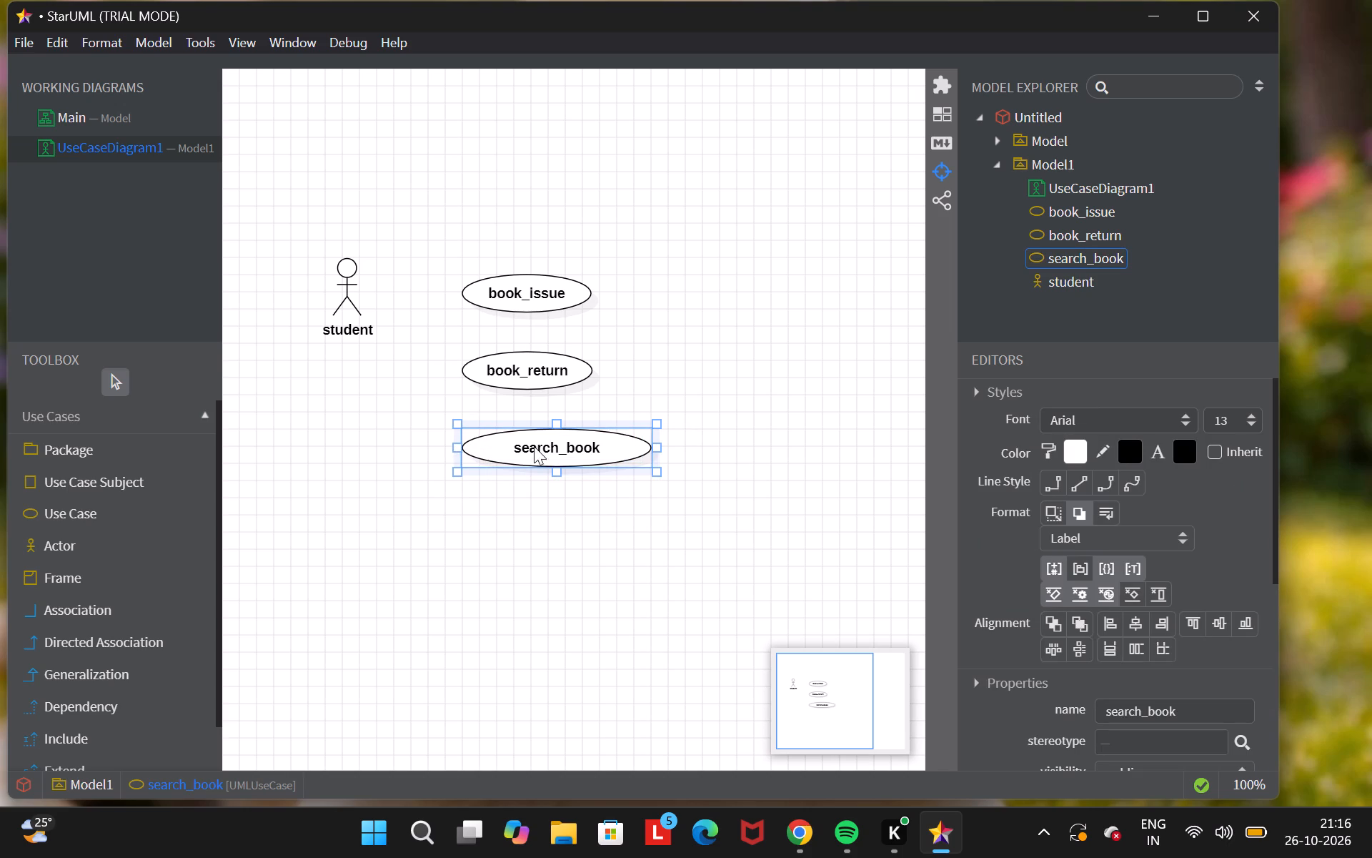
Narrow the search_book use case from its right side to roughly the width of book_issue and book_return.
{"action": "left_click_drag", "start_coordinate": [660, 450], "coordinate": [619, 449]}
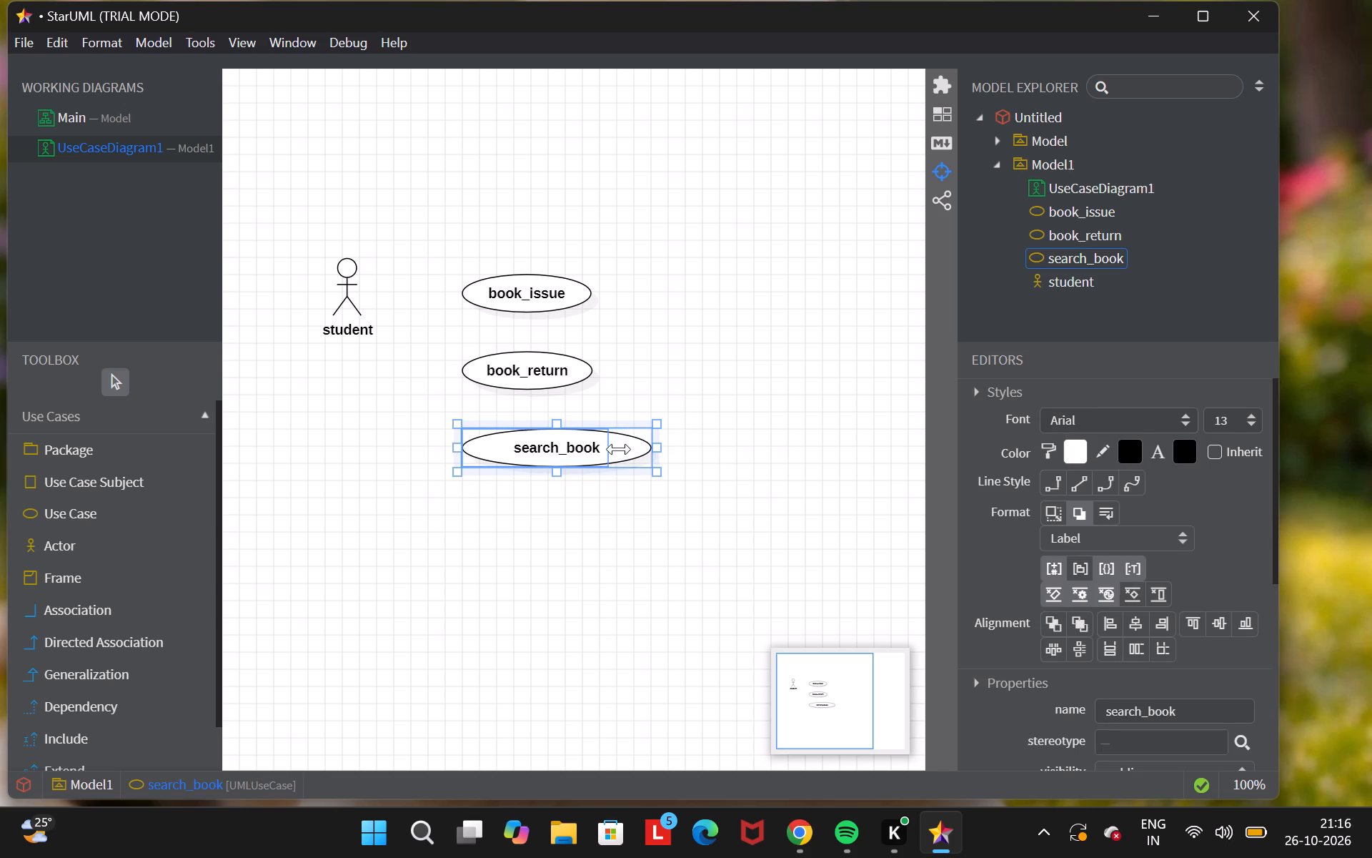
{"action": "left_click_drag", "start_coordinate": [619, 449], "coordinate": [610, 449]}
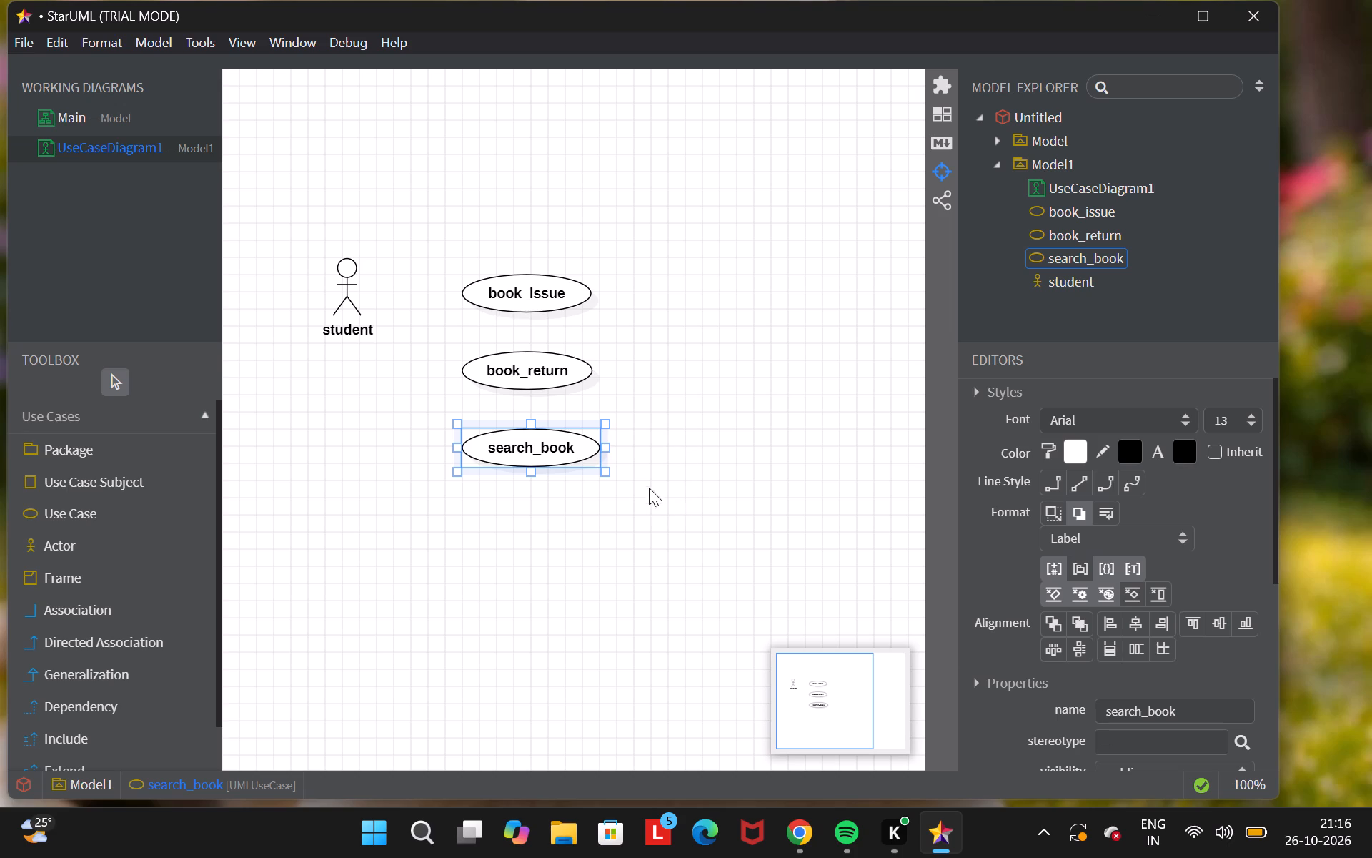
{"action": "left_click_drag", "start_coordinate": [606, 450], "coordinate": [597, 450]}
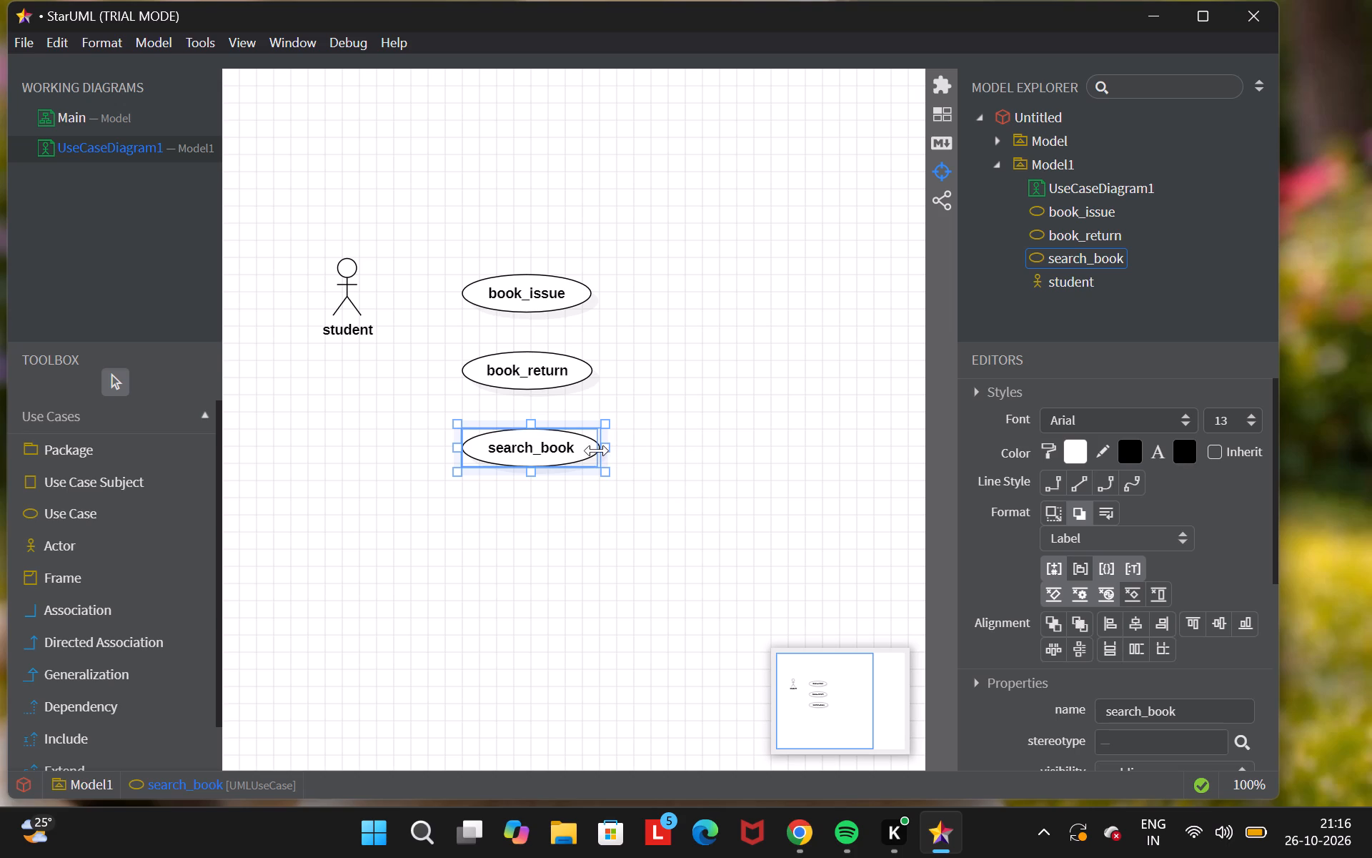
{"action": "left_click_drag", "start_coordinate": [597, 450], "coordinate": [583, 449]}
{"action": "left_click_drag", "start_coordinate": [583, 449], "coordinate": [572, 449]}
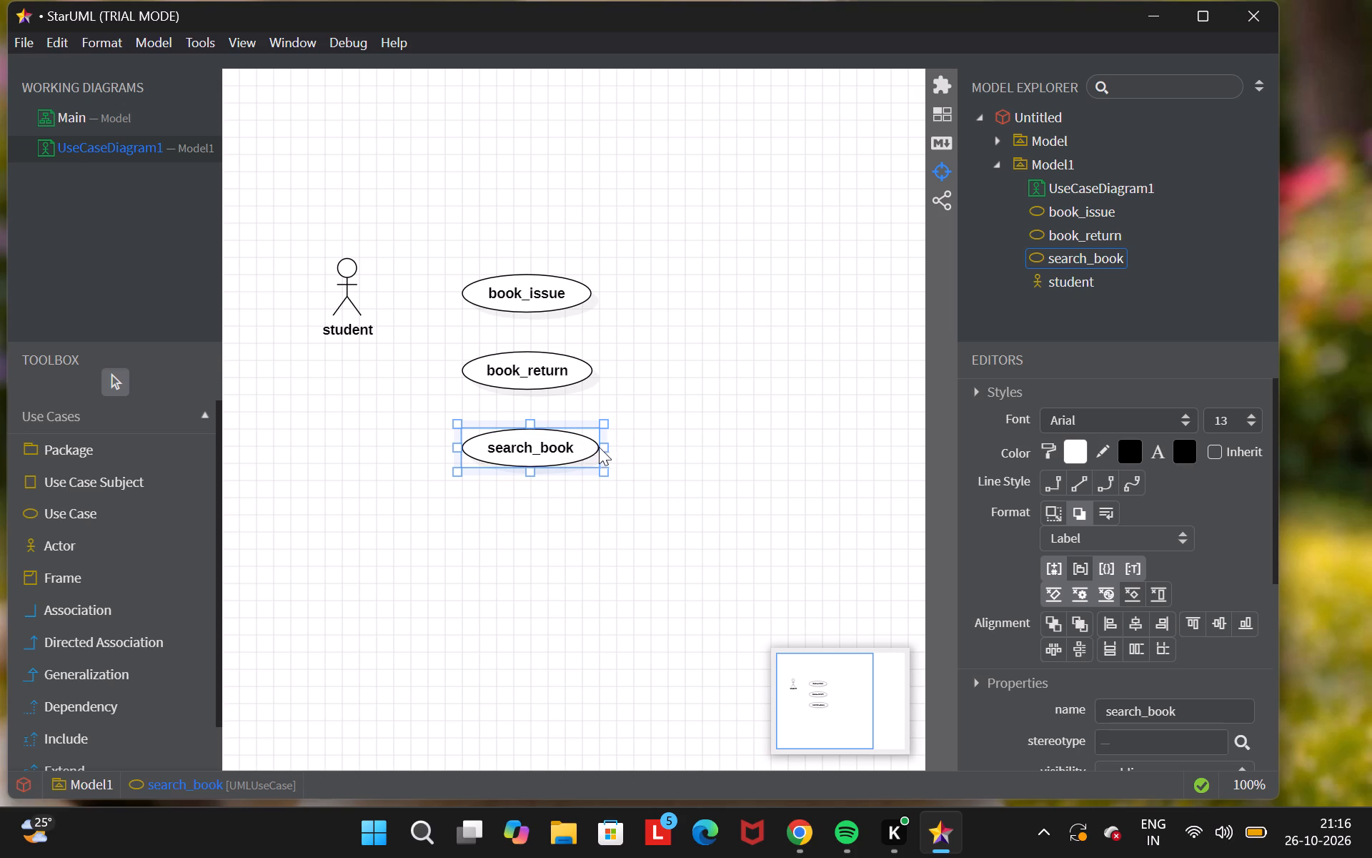
{"action": "left_click_drag", "start_coordinate": [602, 445], "coordinate": [581, 447]}
{"action": "left_click_drag", "start_coordinate": [603, 445], "coordinate": [575, 450]}
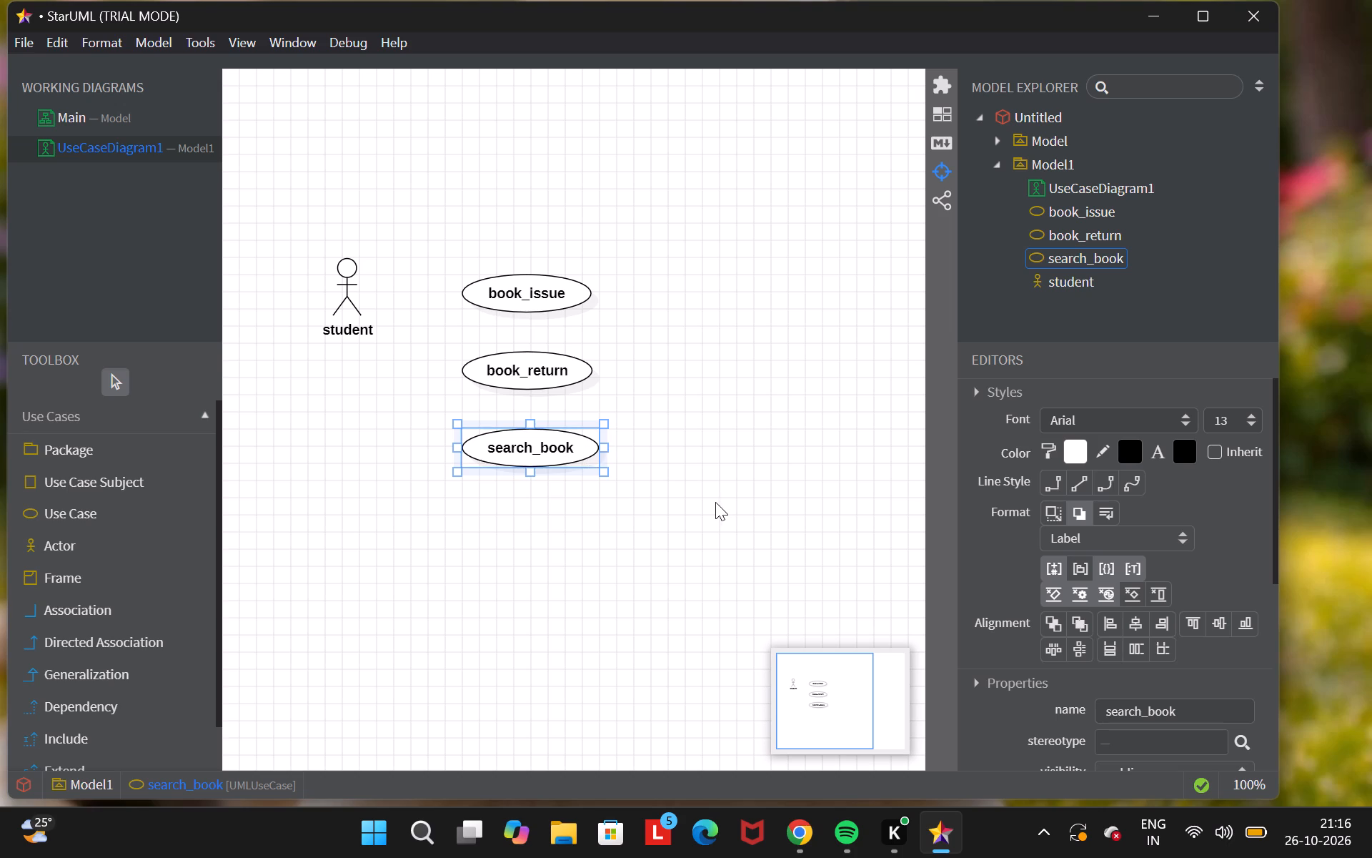
{"action": "left_click", "coordinate": [713, 502]}
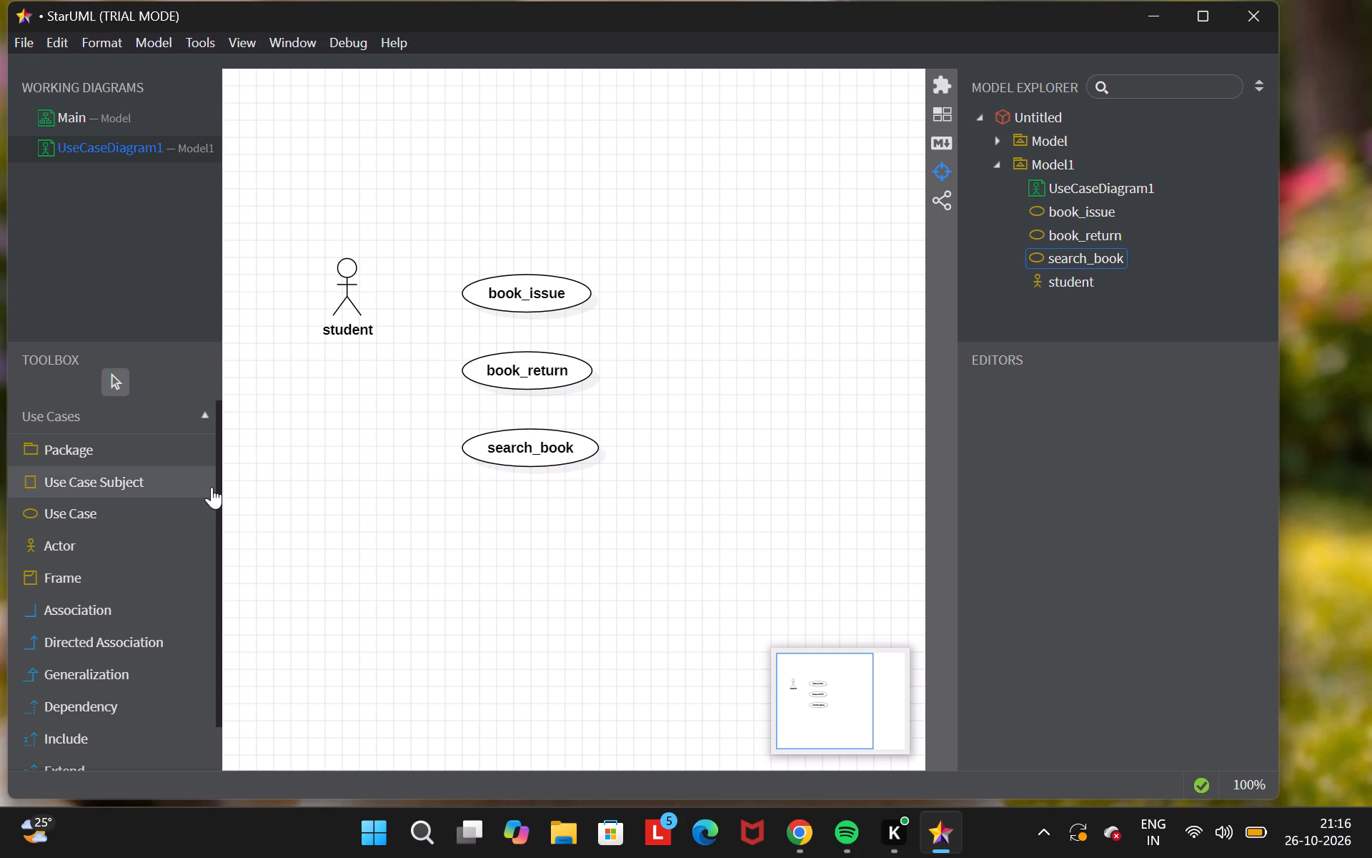
Add a use case below search_book, similar in size to the others, and name it book_entity.
{"action": "left_click", "coordinate": [67, 517]}
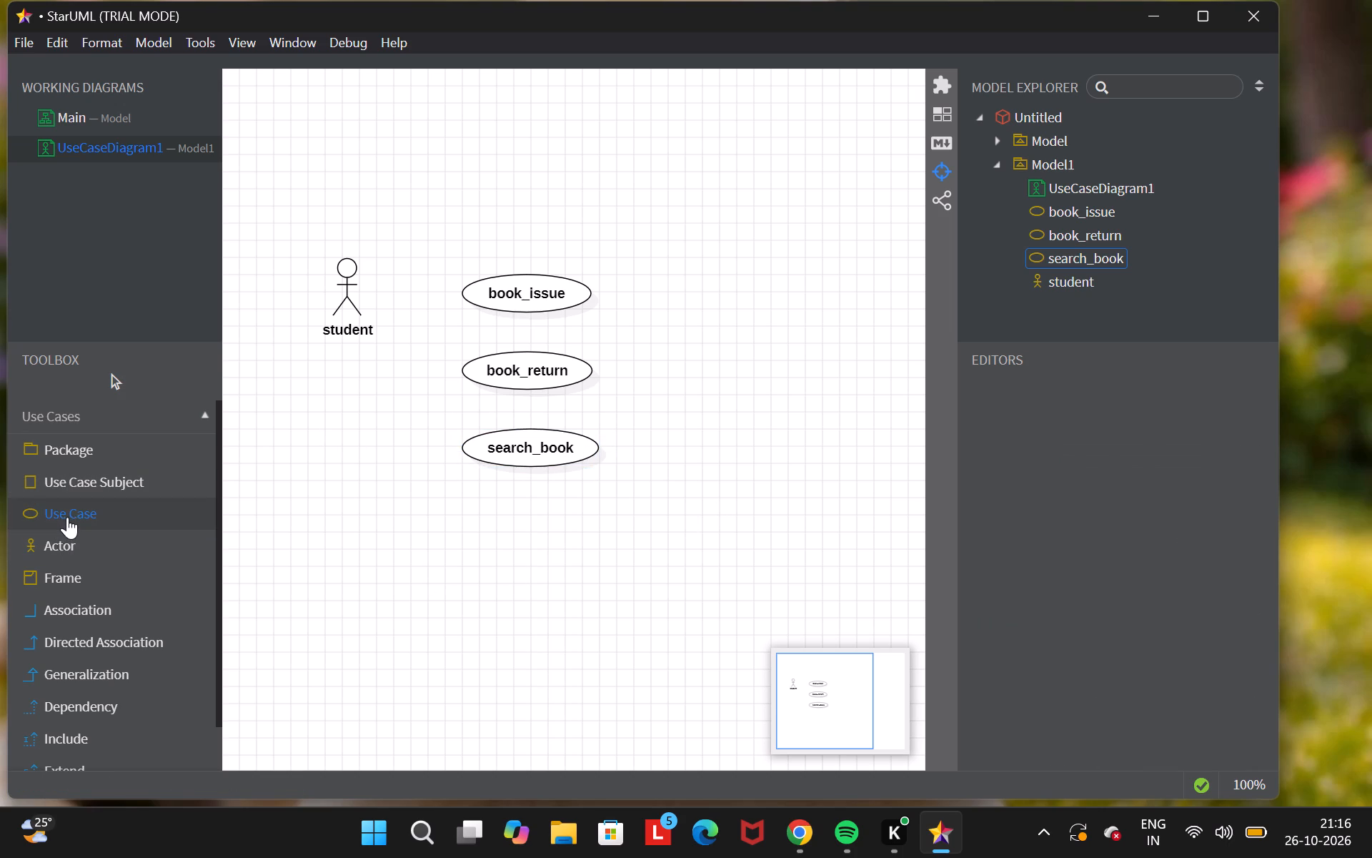
{"action": "left_click_drag", "start_coordinate": [479, 516], "coordinate": [502, 516]}
{"action": "left_click_drag", "start_coordinate": [502, 516], "coordinate": [584, 555]}
{"action": "key", "text": "BackSpace"}
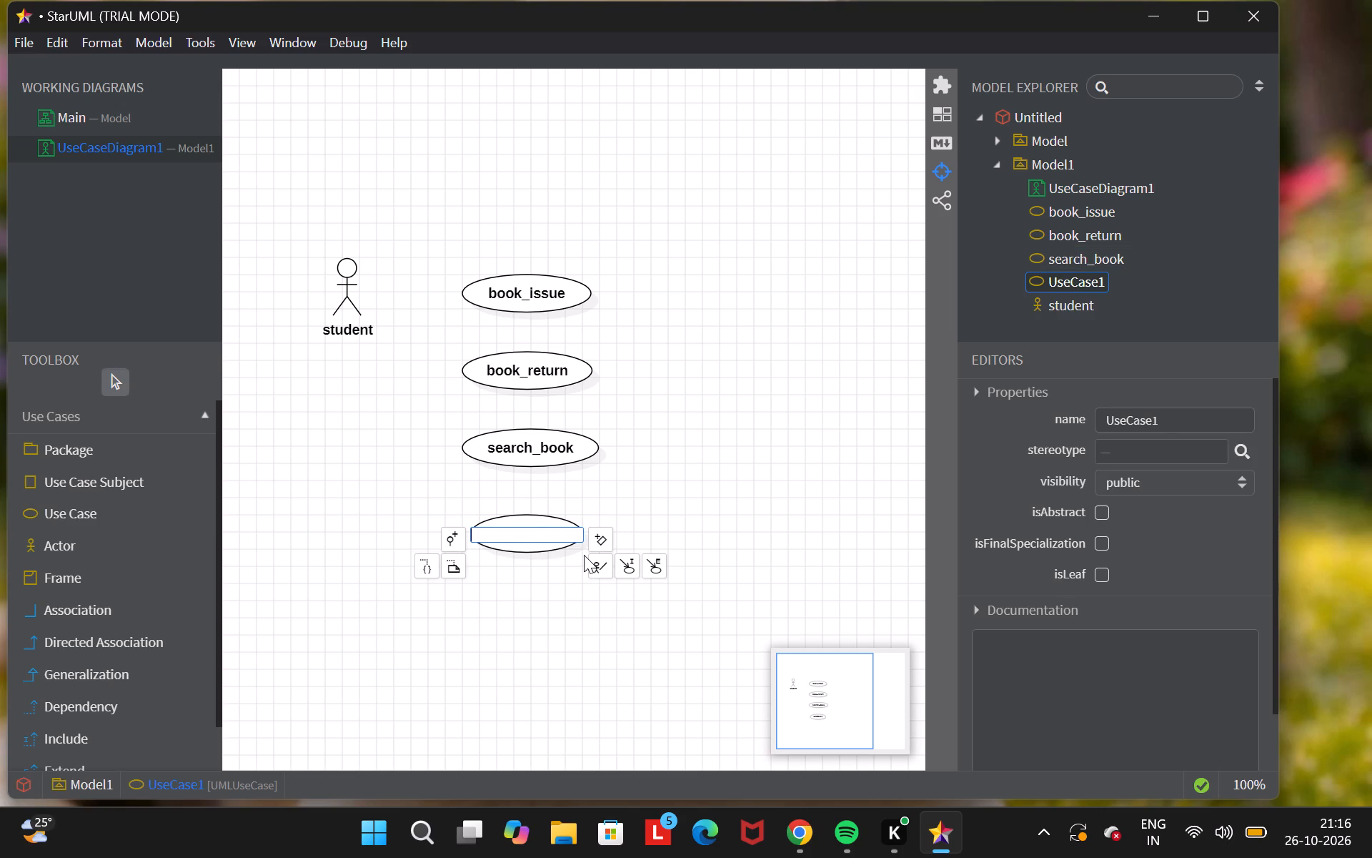
{"action": "type", "text": "book"}
{"action": "type", "text": "_entity"}
{"action": "key", "text": "Return"}
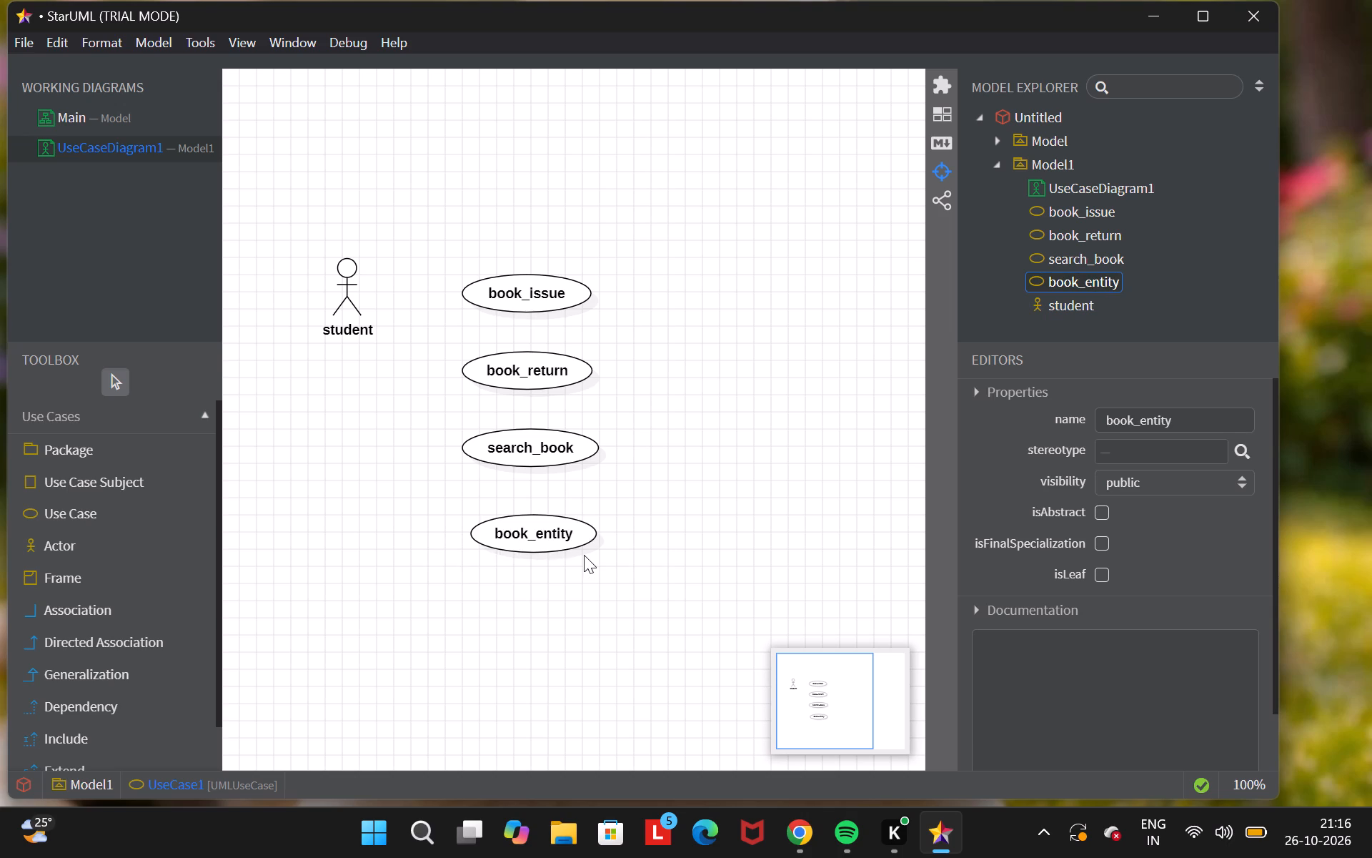
Add a use case below book_entity, similar in size to the others, and name it book_order.
{"action": "left_click", "coordinate": [74, 514]}
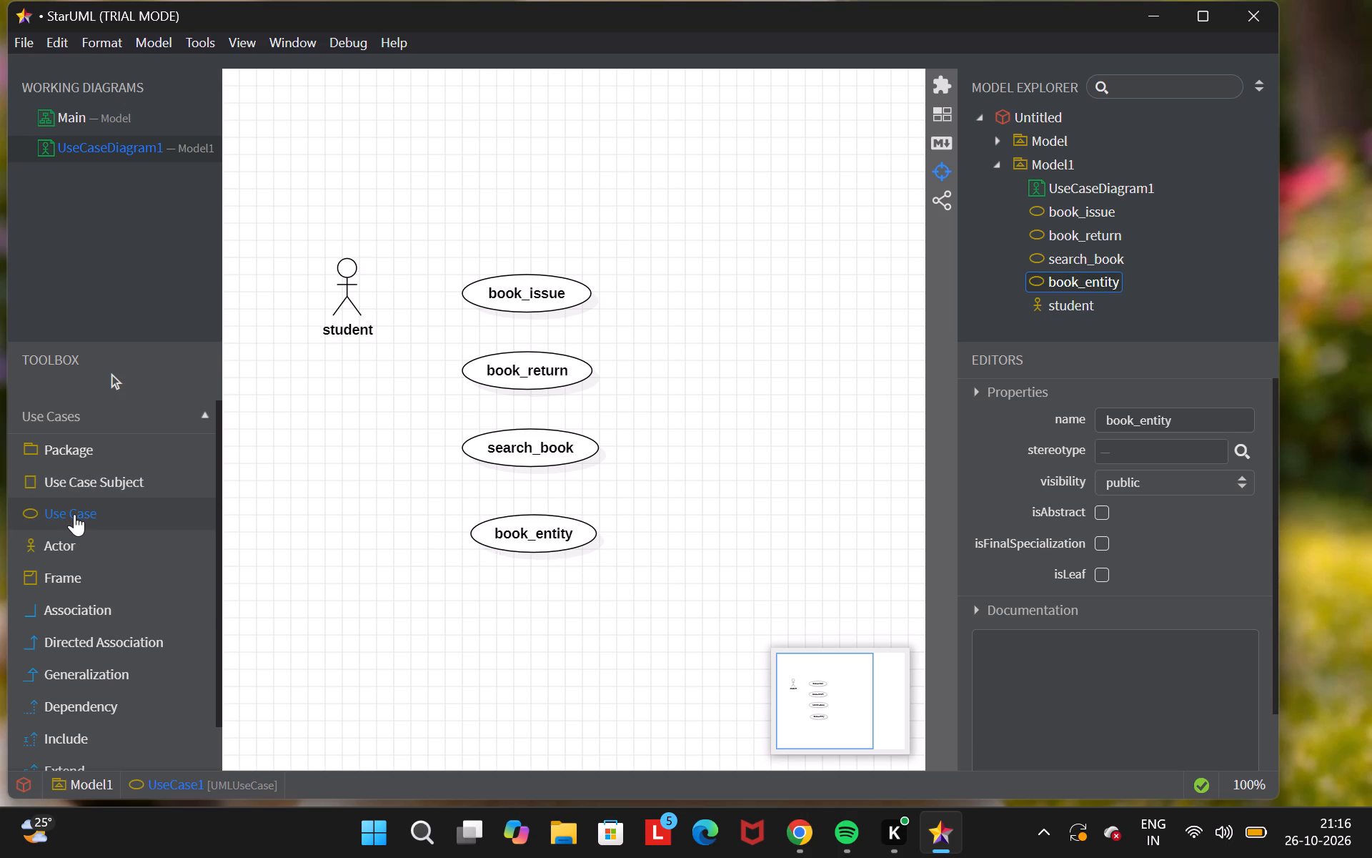
{"action": "left_click_drag", "start_coordinate": [484, 608], "coordinate": [620, 646]}
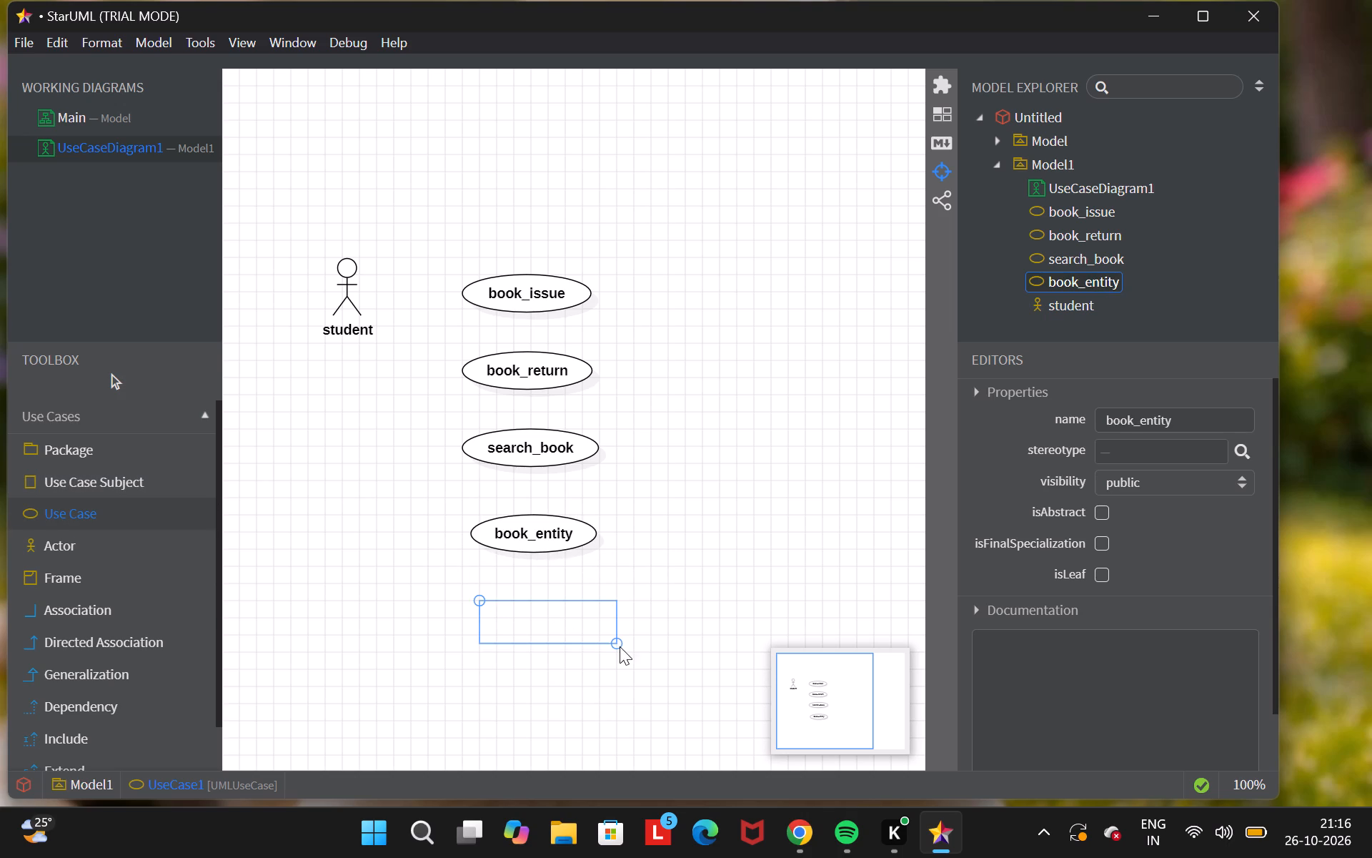
{"action": "left_click_drag", "start_coordinate": [620, 646], "coordinate": [601, 638]}
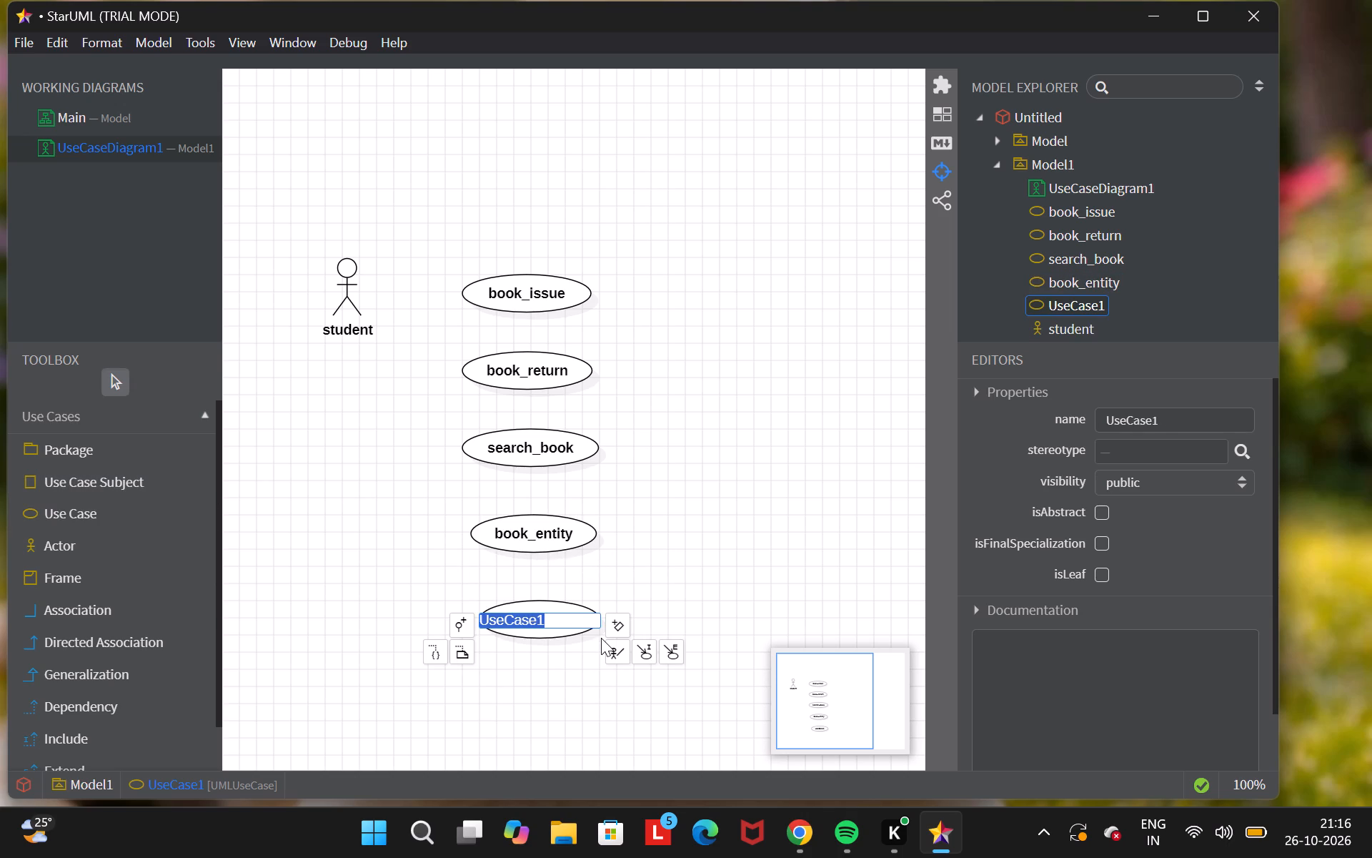
{"action": "key", "text": "o"}
{"action": "key", "text": "BackSpace"}
{"action": "key", "text": "b"}
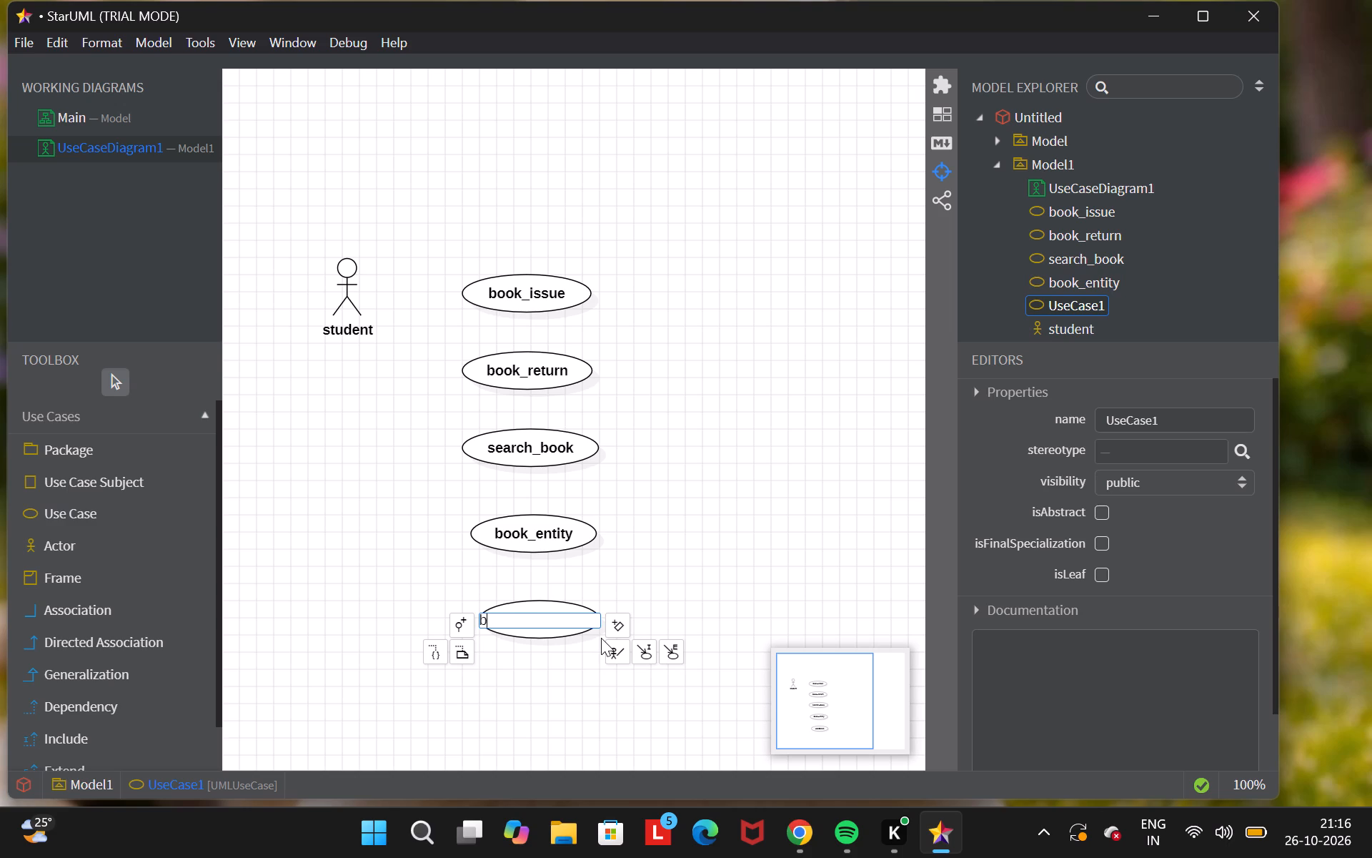
{"action": "type", "text": "ook"}
{"action": "type", "text": "_order"}
{"action": "key", "text": "Return"}
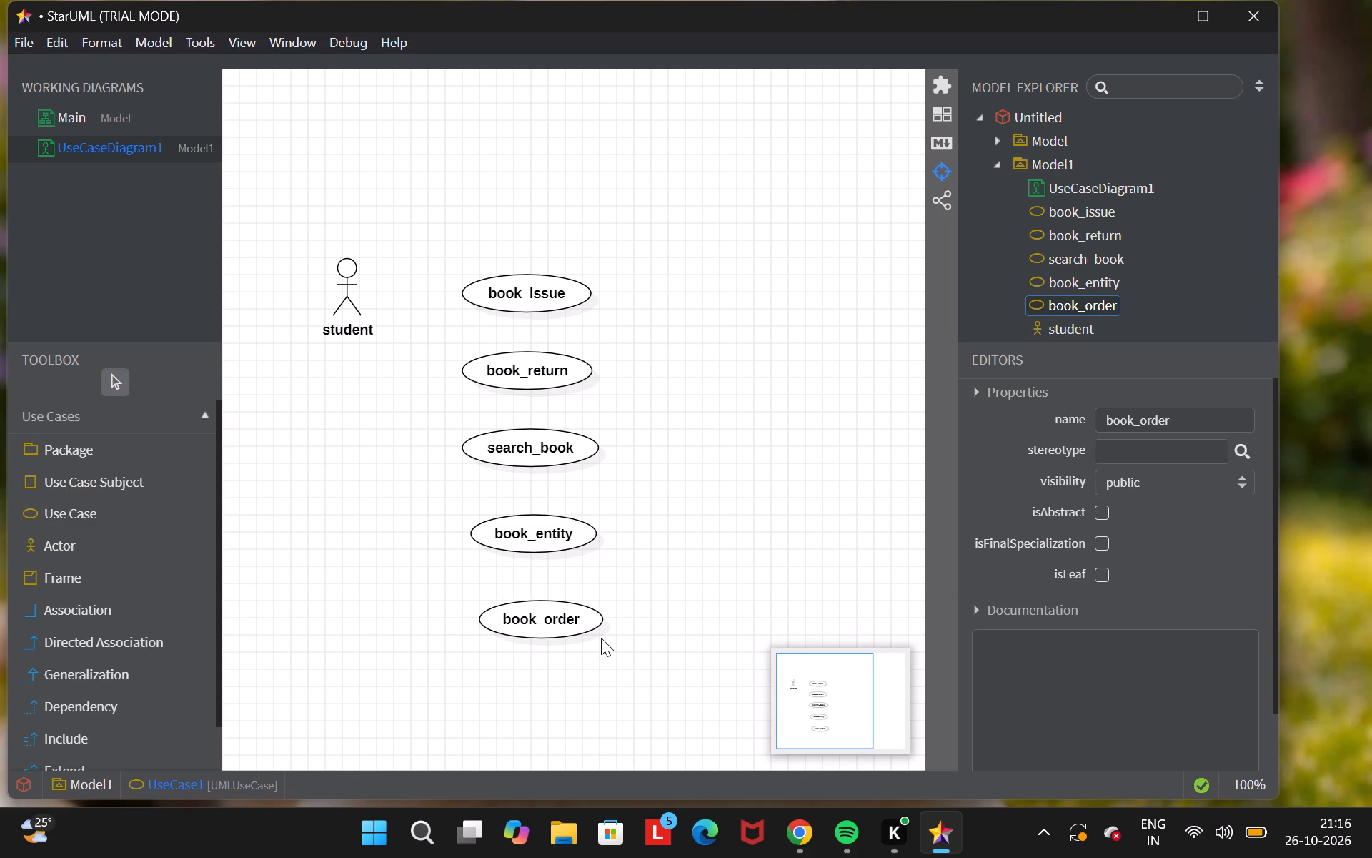
Place an actor to the right of book_order in the lower part of the diagram and name it vendor.
{"action": "left_click", "coordinate": [70, 541]}
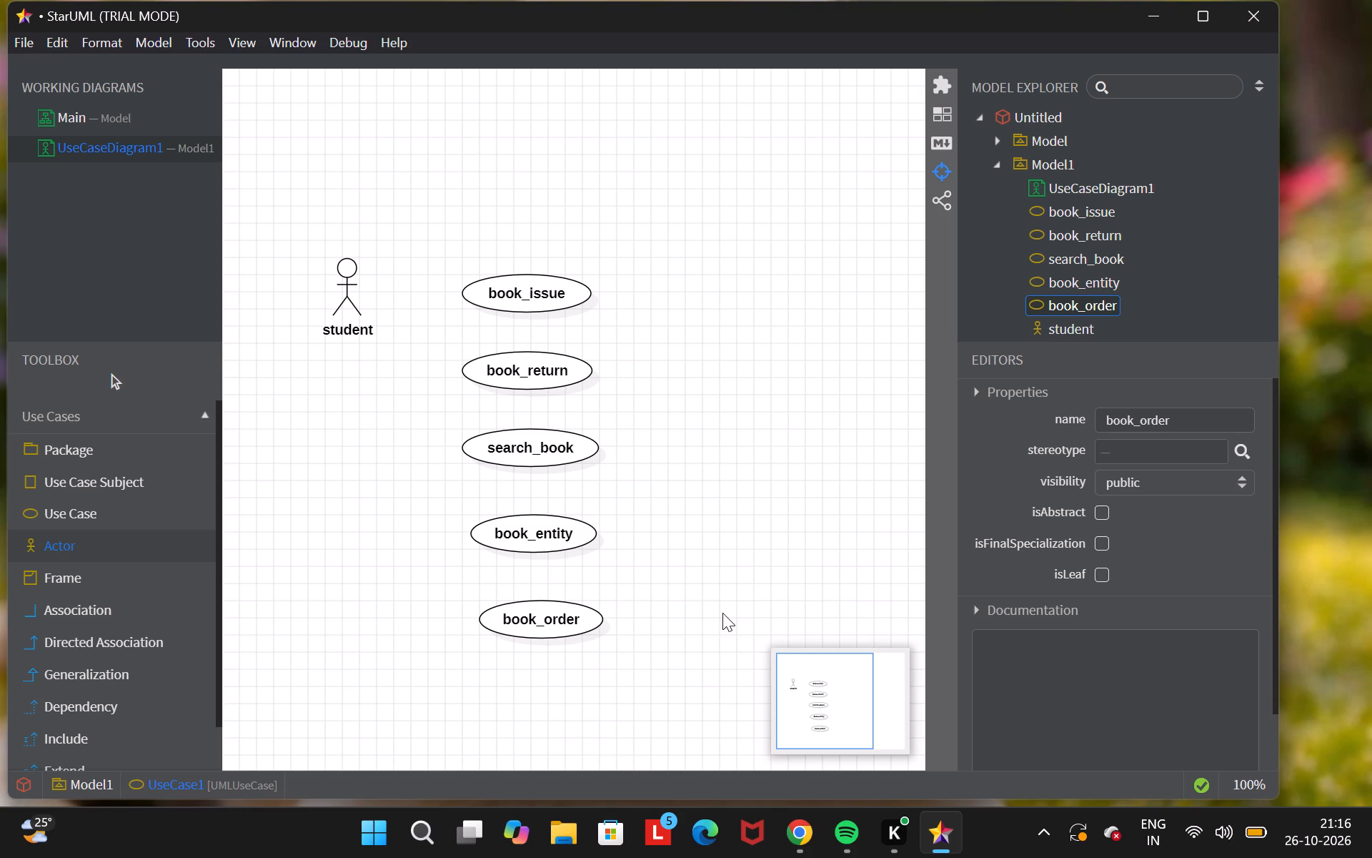
{"action": "left_click", "coordinate": [722, 613]}
{"action": "key", "text": "BackSpace"}
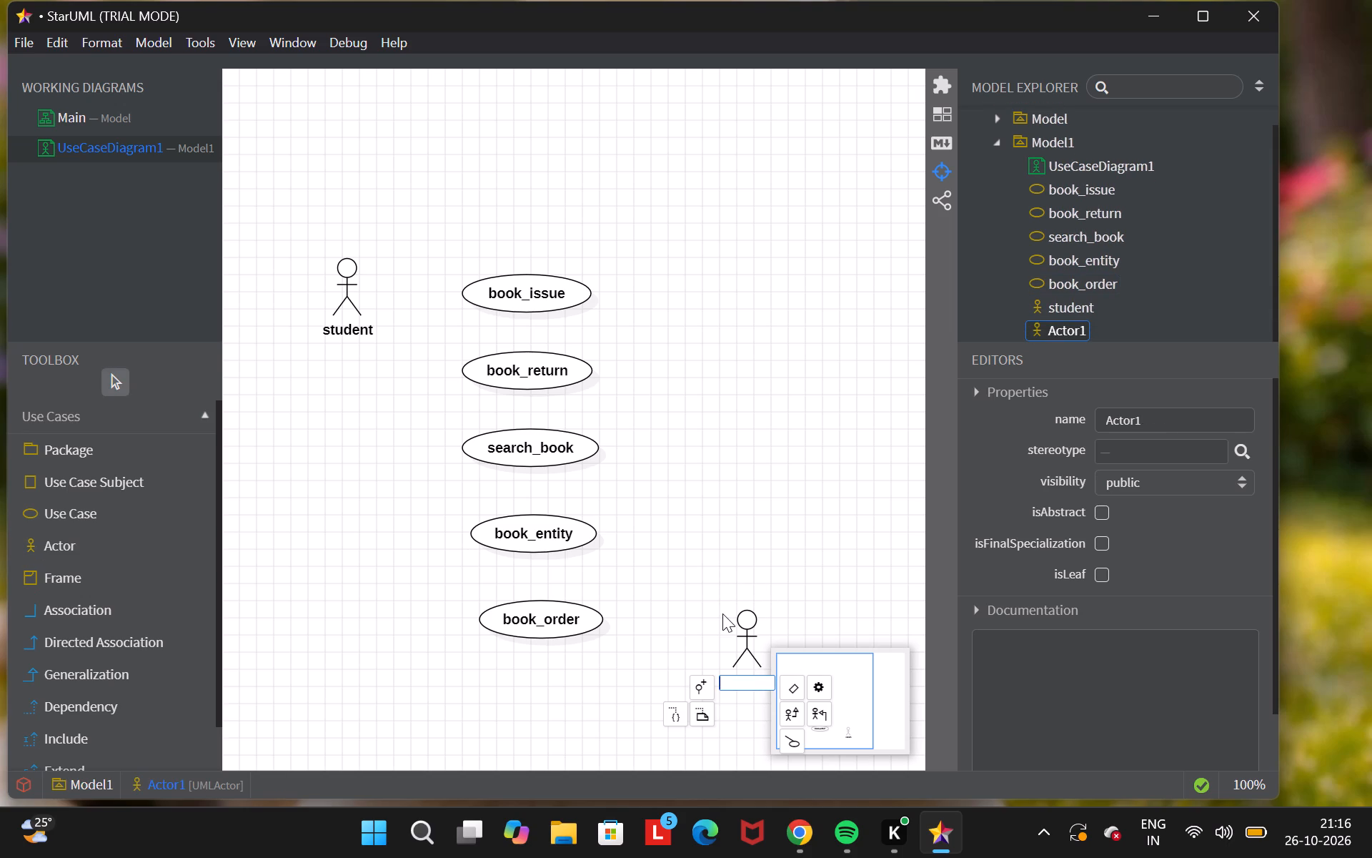
{"action": "type", "text": "vendor"}
{"action": "key", "text": "Return"}
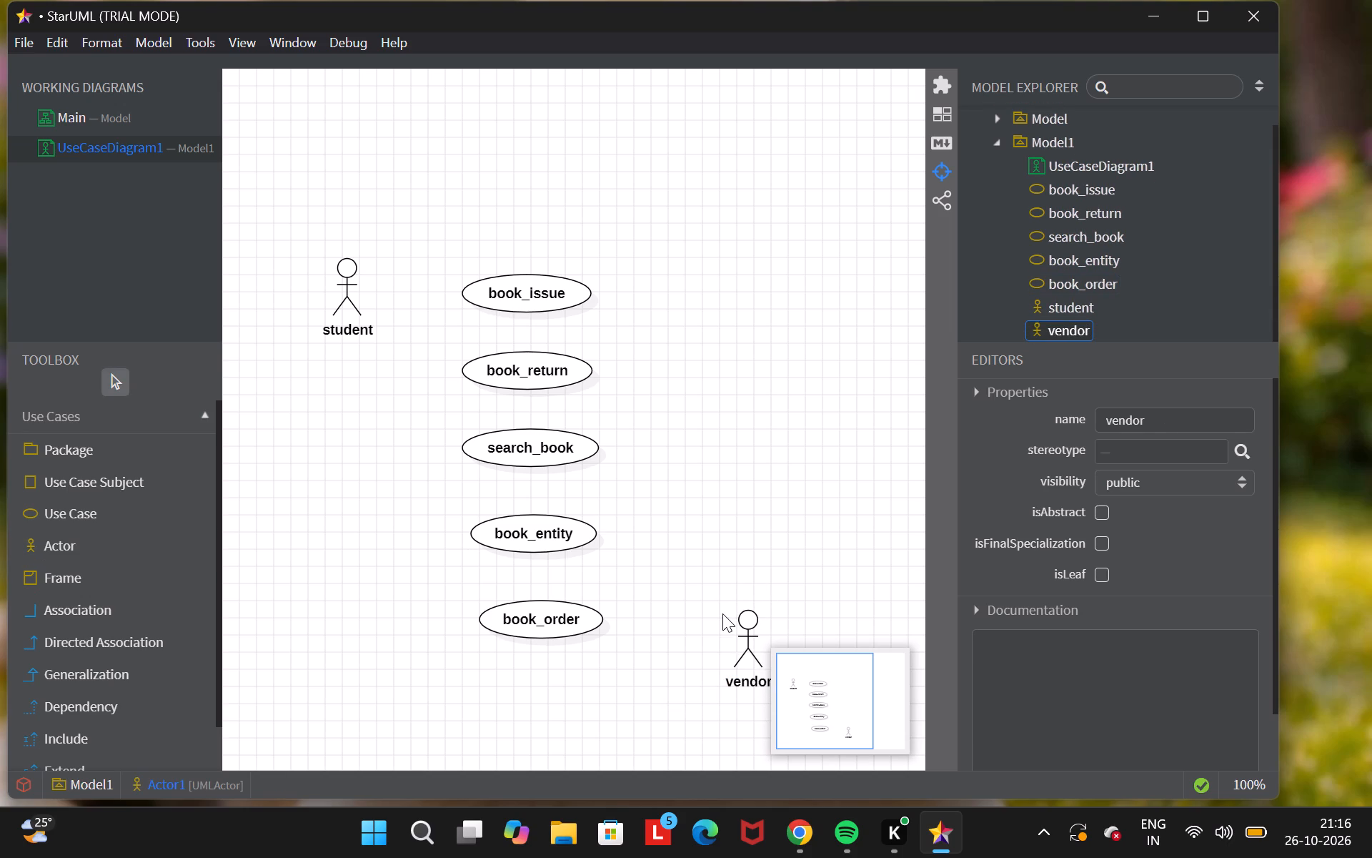
Place an actor well to the right of book_issue, above vendor, and name it librarian.
{"action": "left_click", "coordinate": [115, 543]}
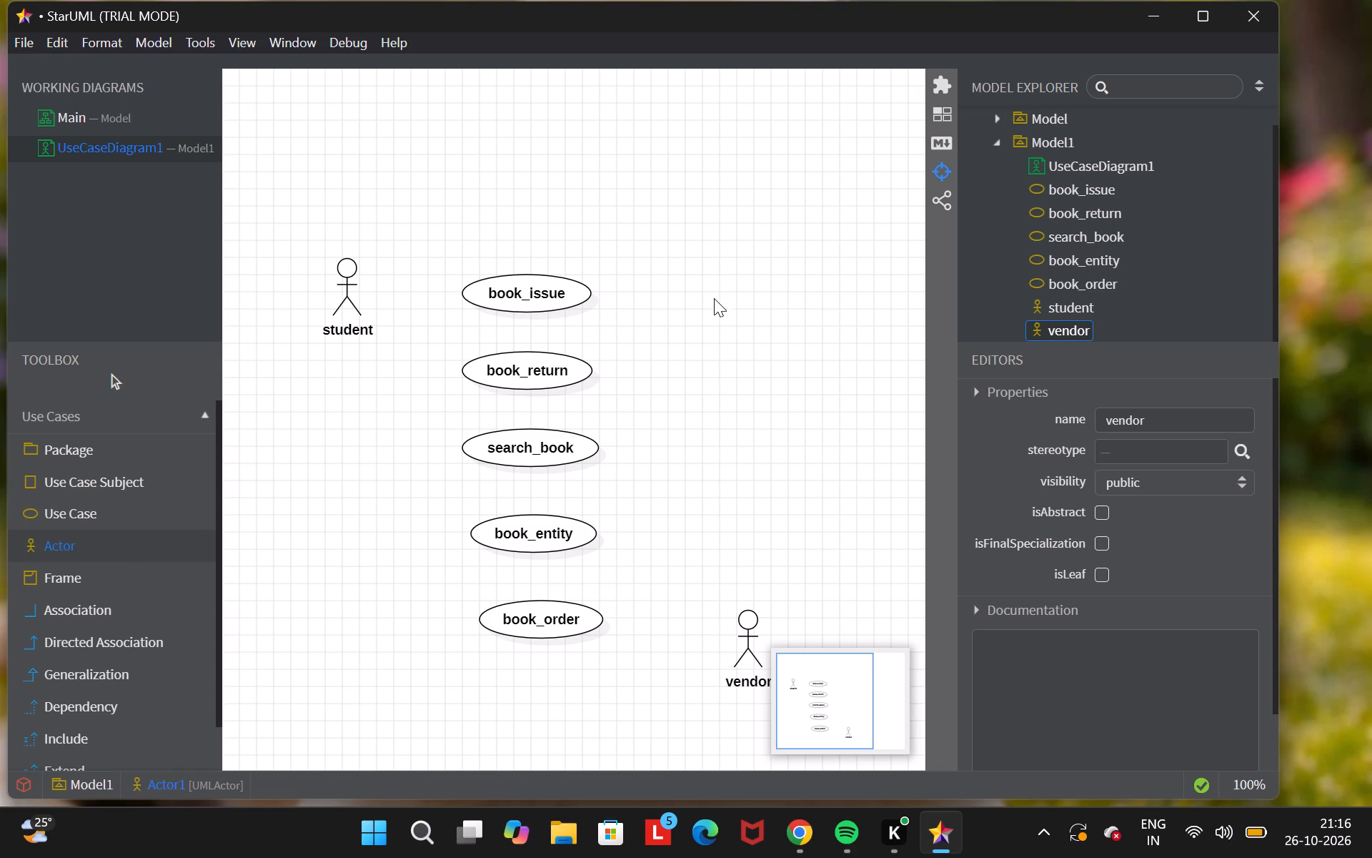
{"action": "left_click", "coordinate": [760, 291]}
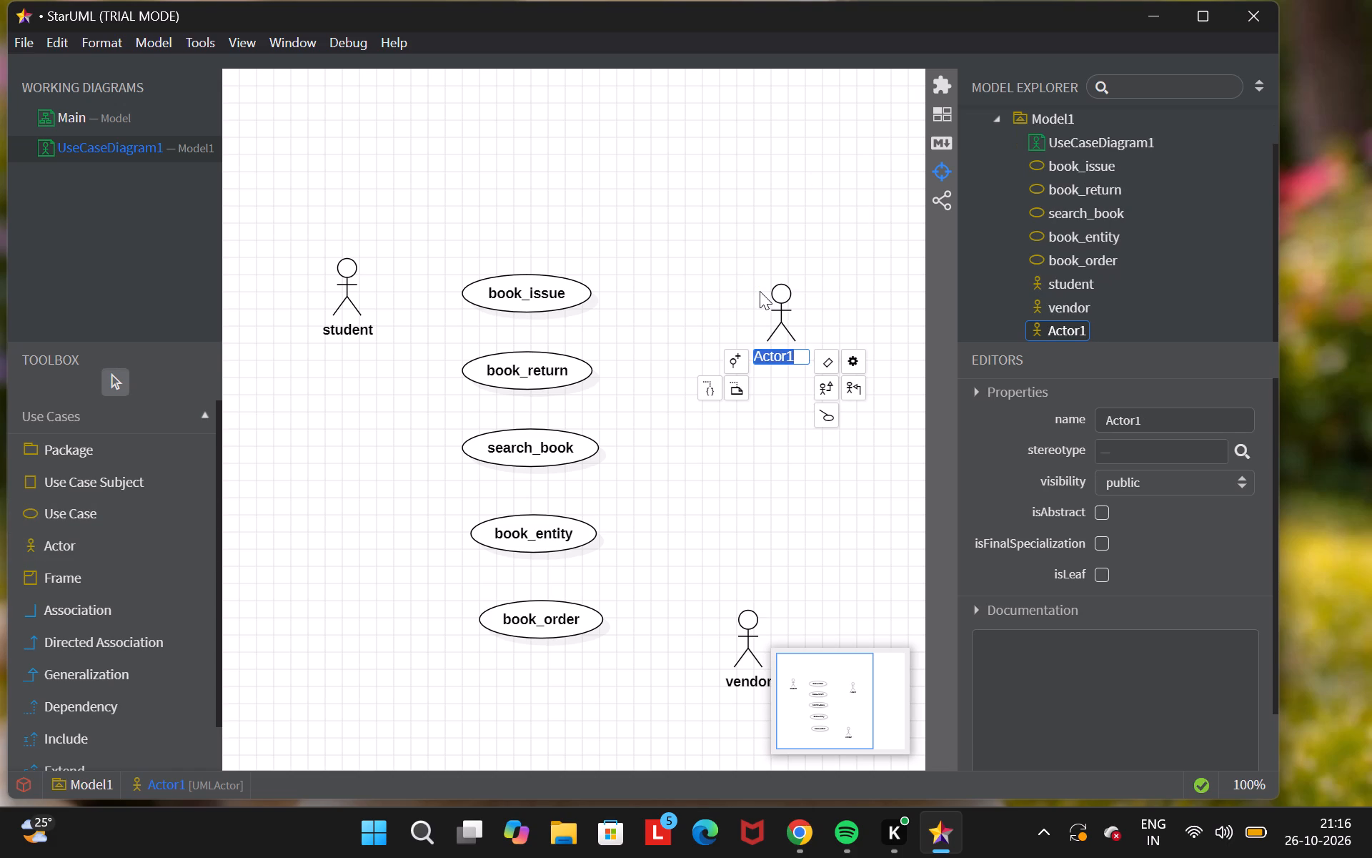
{"action": "key", "text": "BackSpace"}
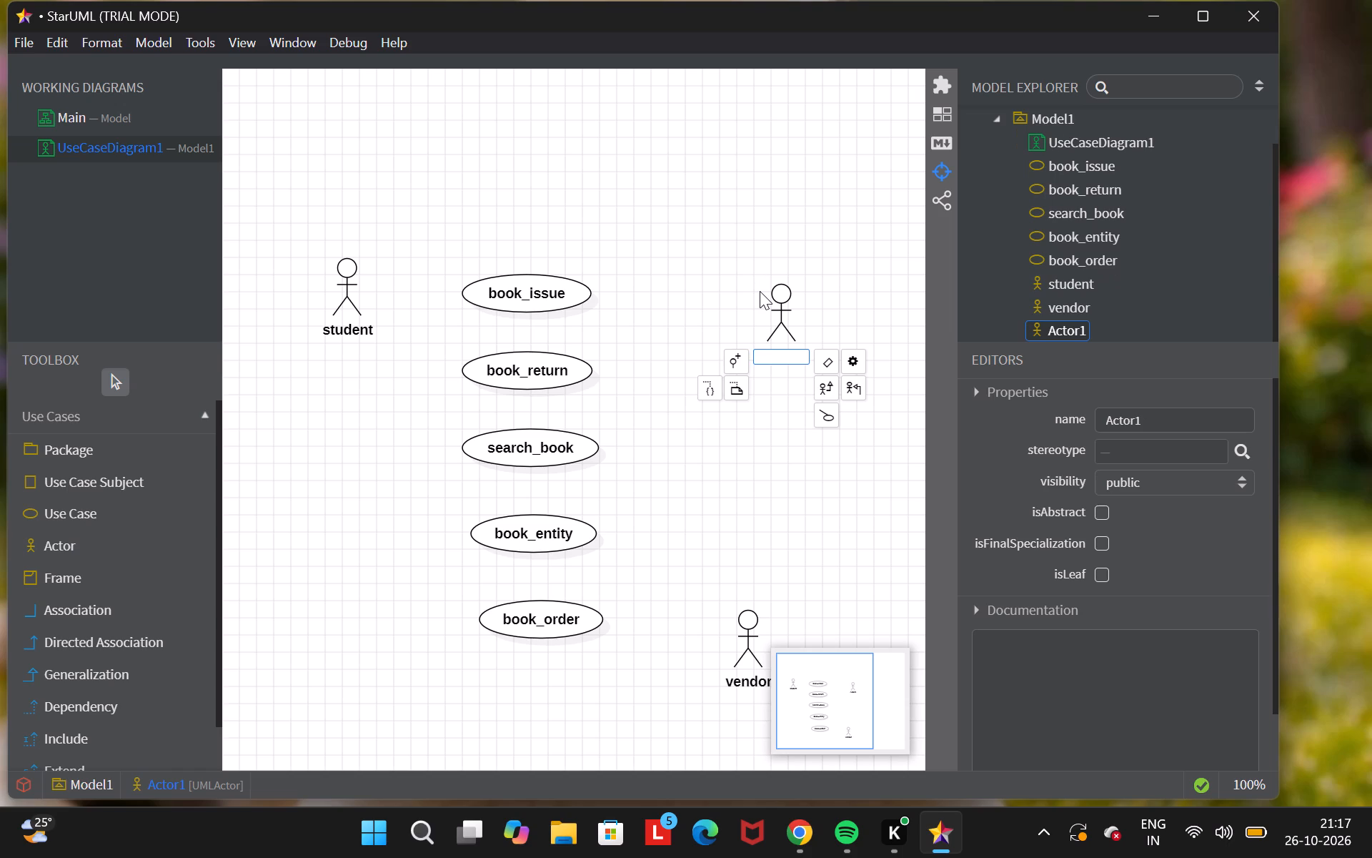
{"action": "type", "text": "libra"}
{"action": "type", "text": "rian"}
{"action": "key", "text": "Return"}
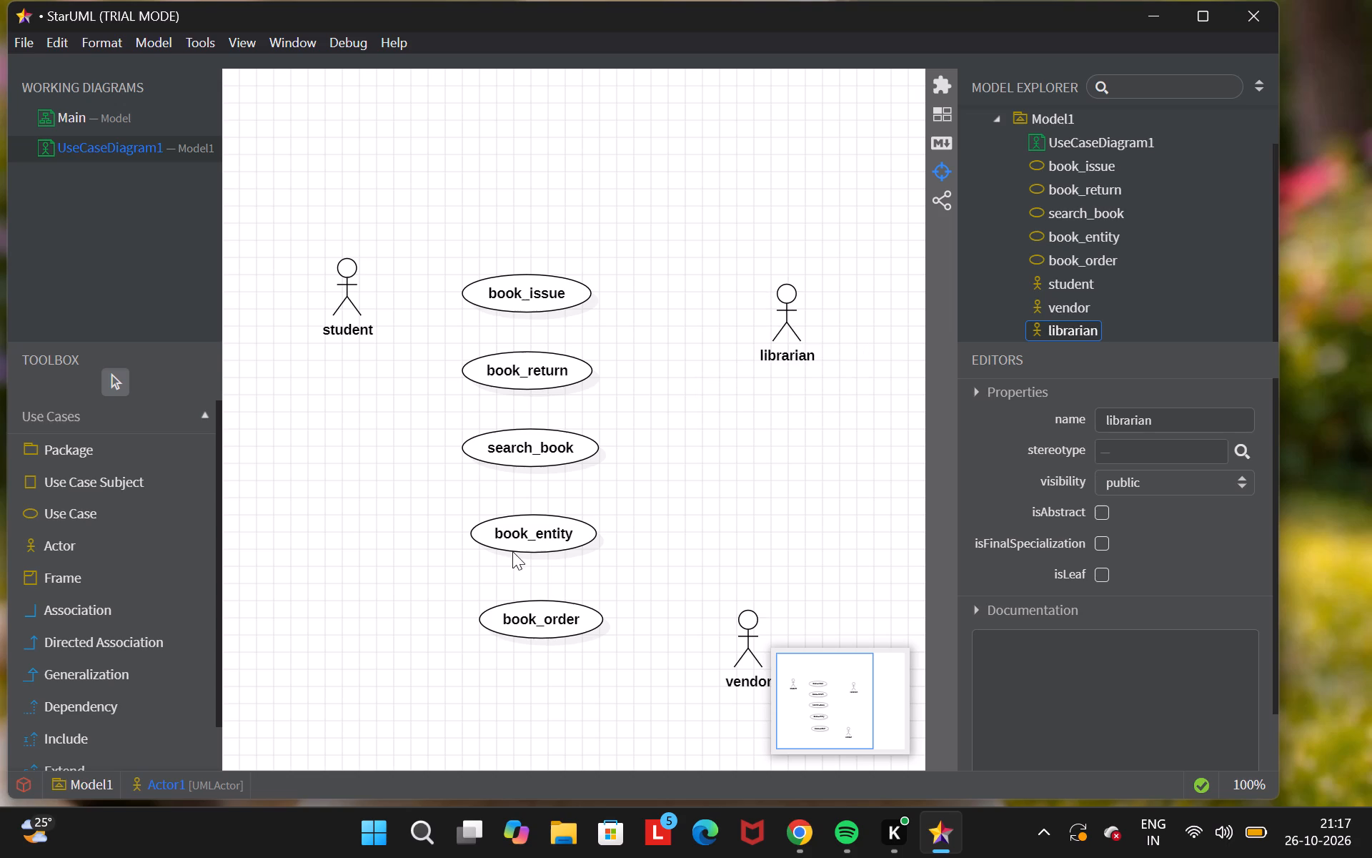
Draw an association from the student actor to the book_issue use case.
{"action": "left_click", "coordinate": [89, 614]}
{"action": "left_click_drag", "start_coordinate": [352, 302], "coordinate": [439, 292]}
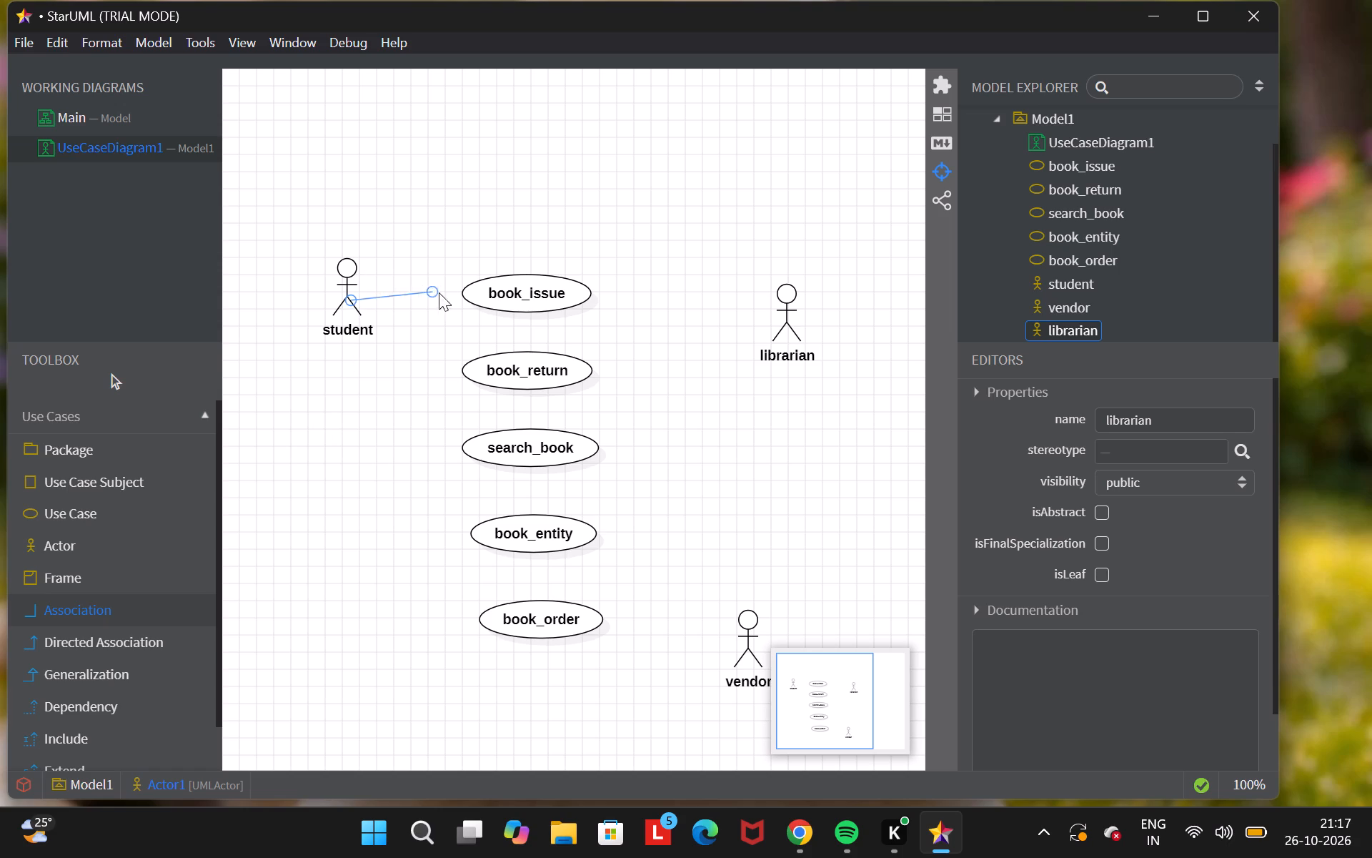
{"action": "left_click_drag", "start_coordinate": [439, 292], "coordinate": [469, 302]}
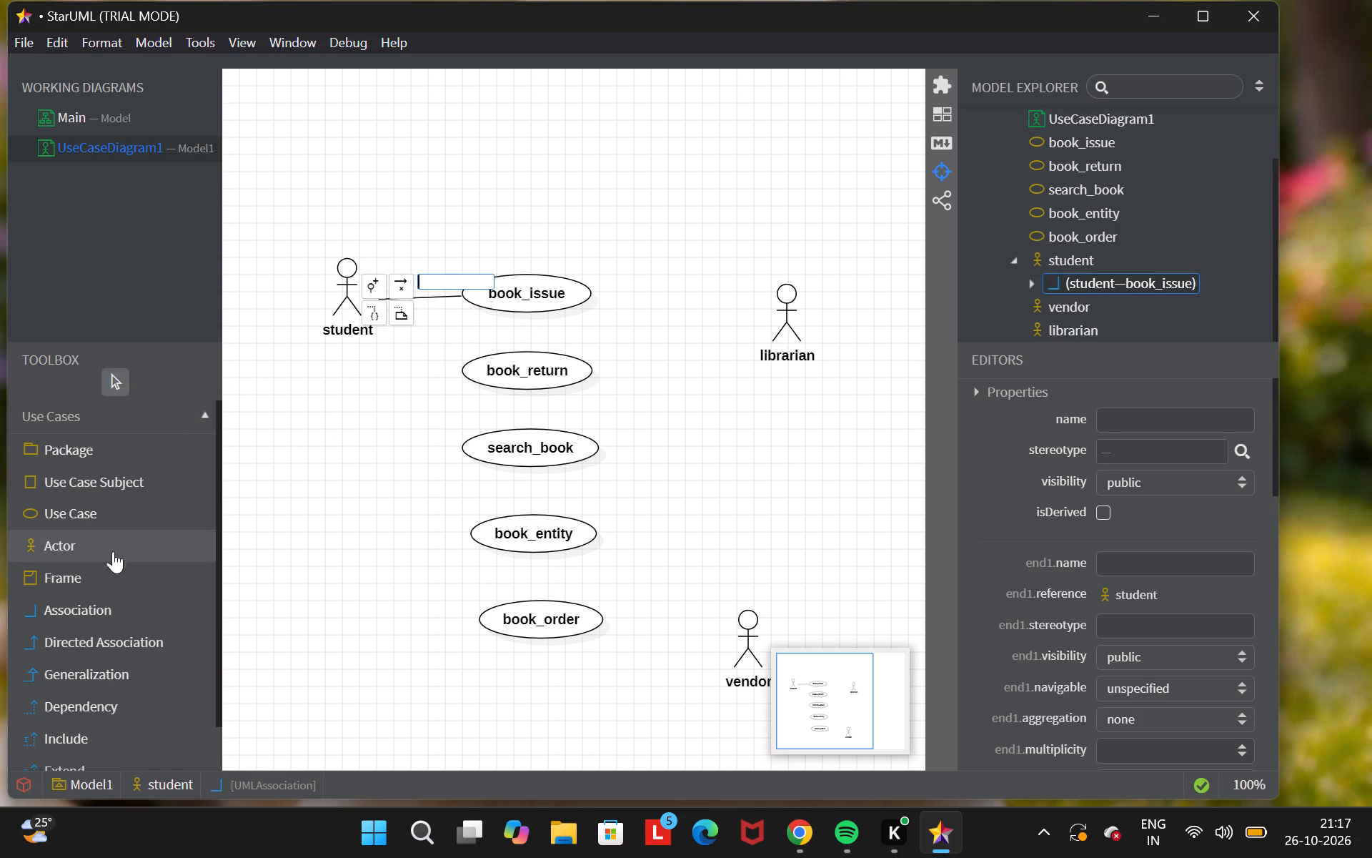
Draw an association that starts at the student actor and ends on the same actor.
{"action": "left_click", "coordinate": [101, 615]}
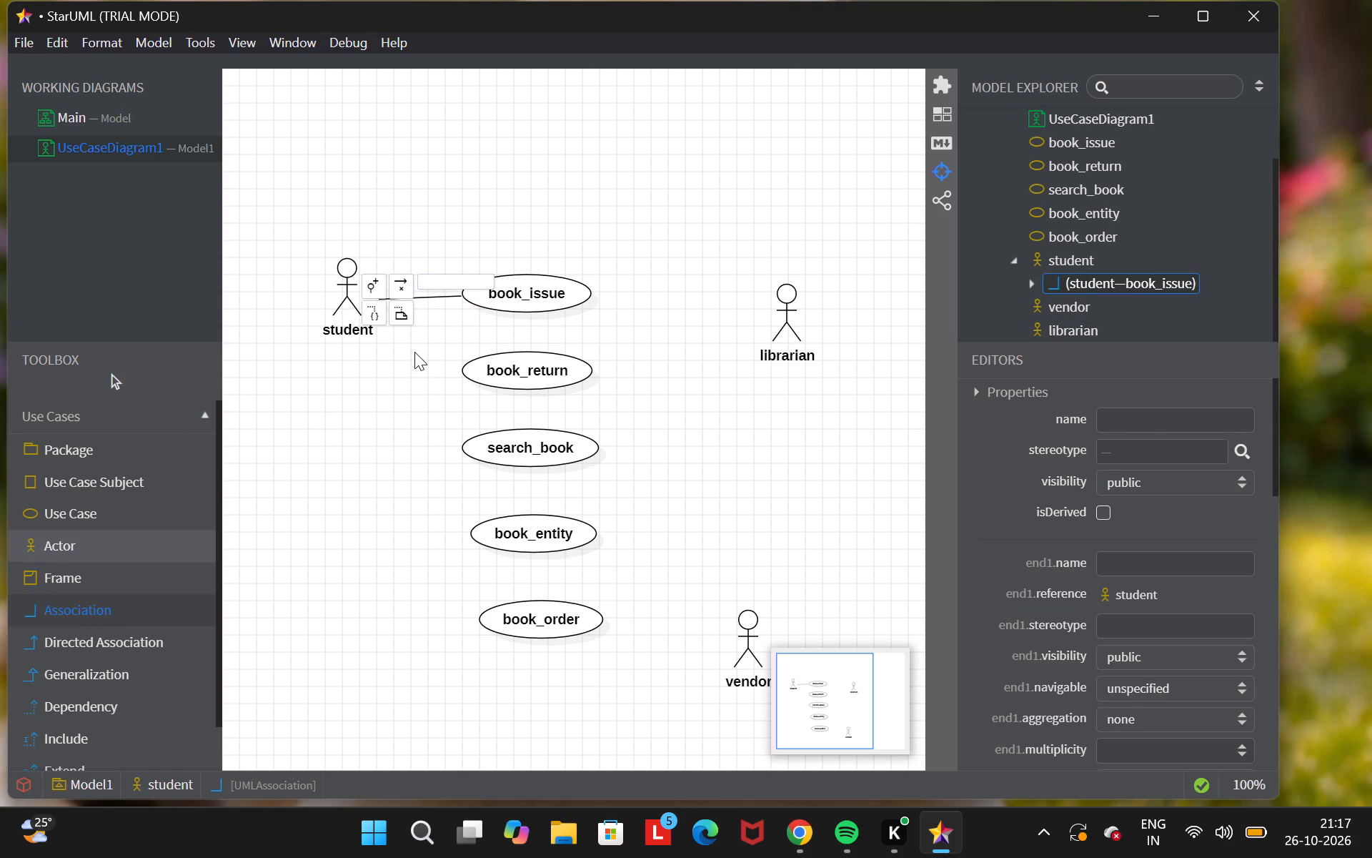
{"action": "left_click_drag", "start_coordinate": [348, 299], "coordinate": [330, 313]}
{"action": "left_click_drag", "start_coordinate": [330, 313], "coordinate": [353, 290]}
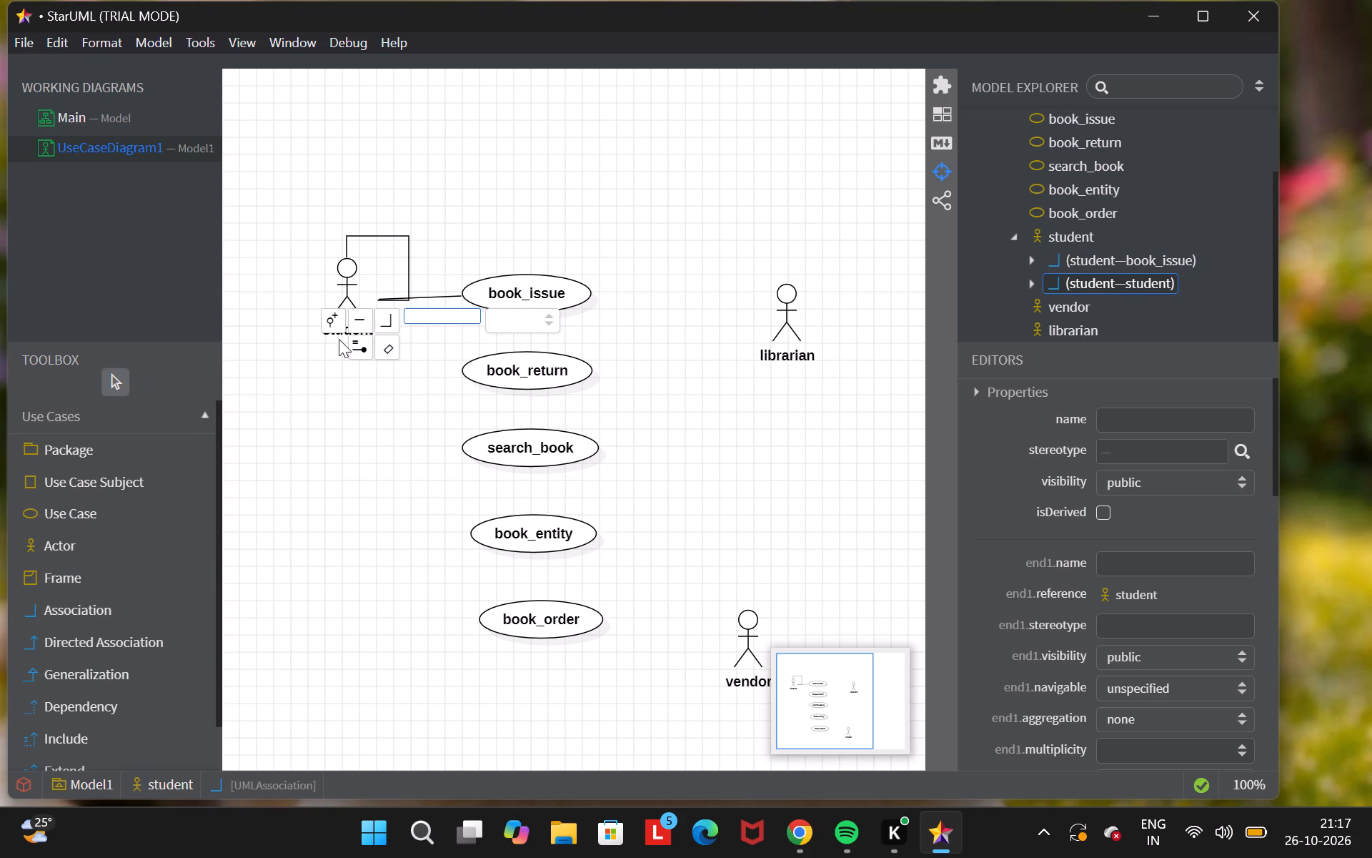
{"action": "left_click", "coordinate": [354, 323]}
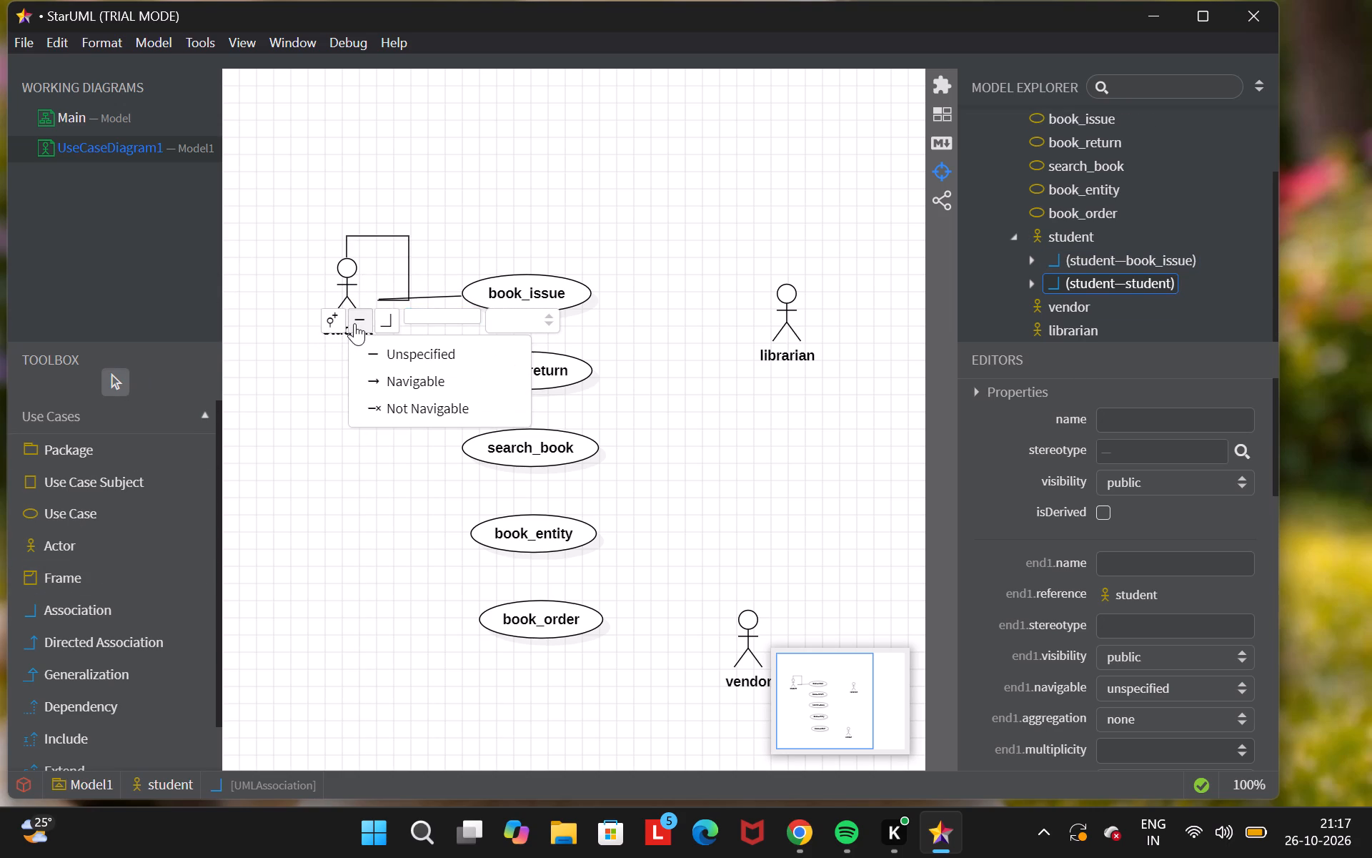
{"action": "left_click", "coordinate": [349, 479]}
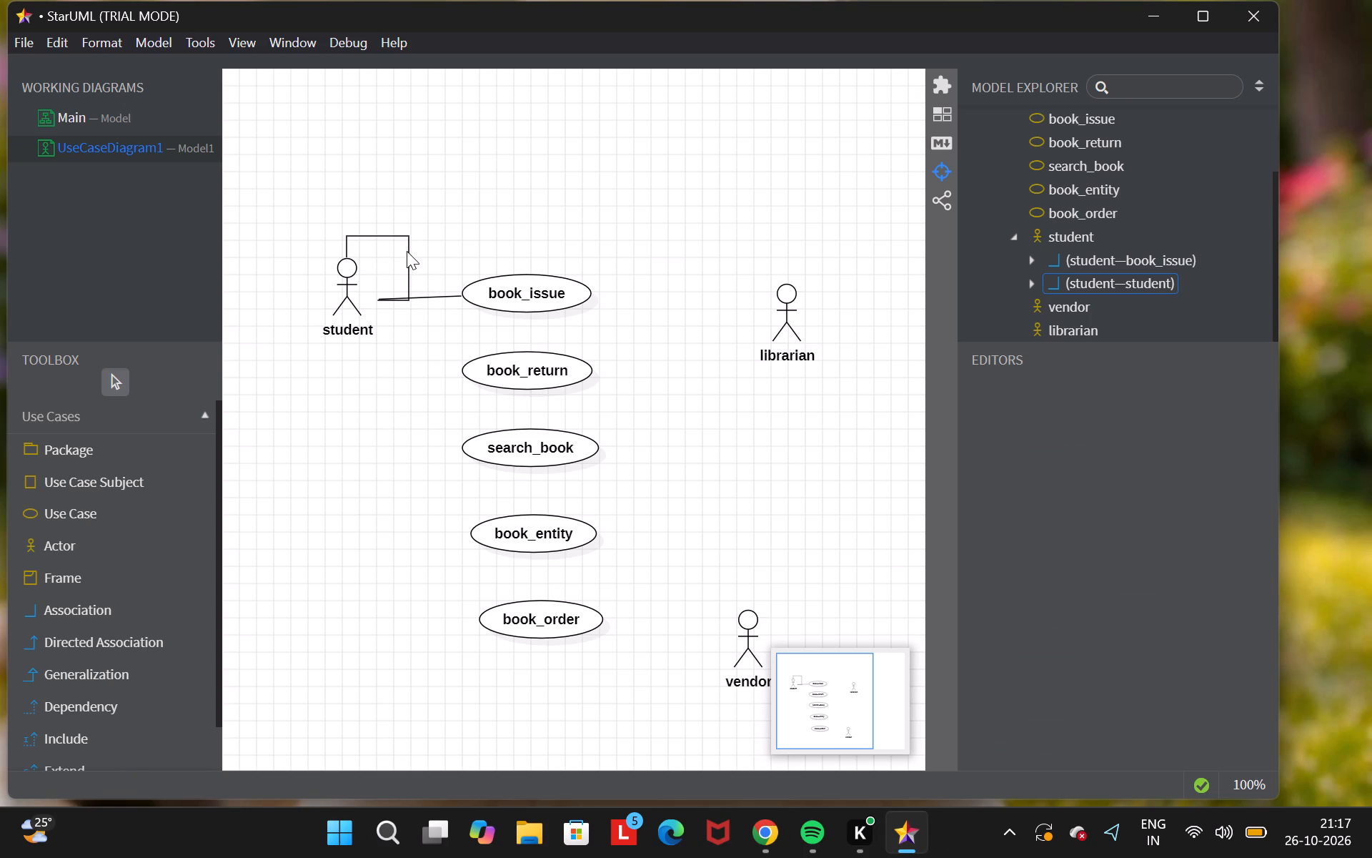
Delete the student actor's self-association line from the diagram.
{"action": "left_click", "coordinate": [407, 251]}
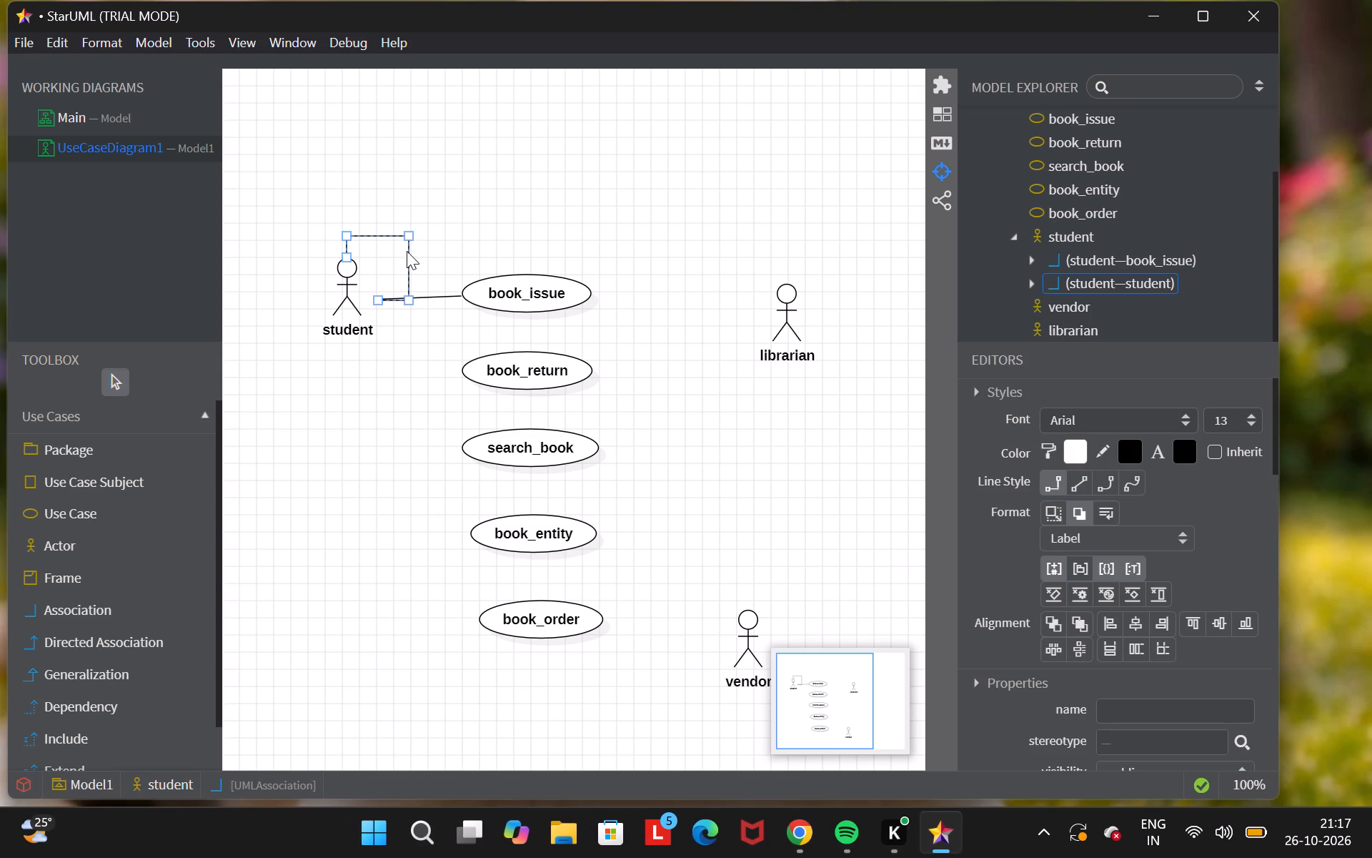
{"action": "key", "text": "BackSpace"}
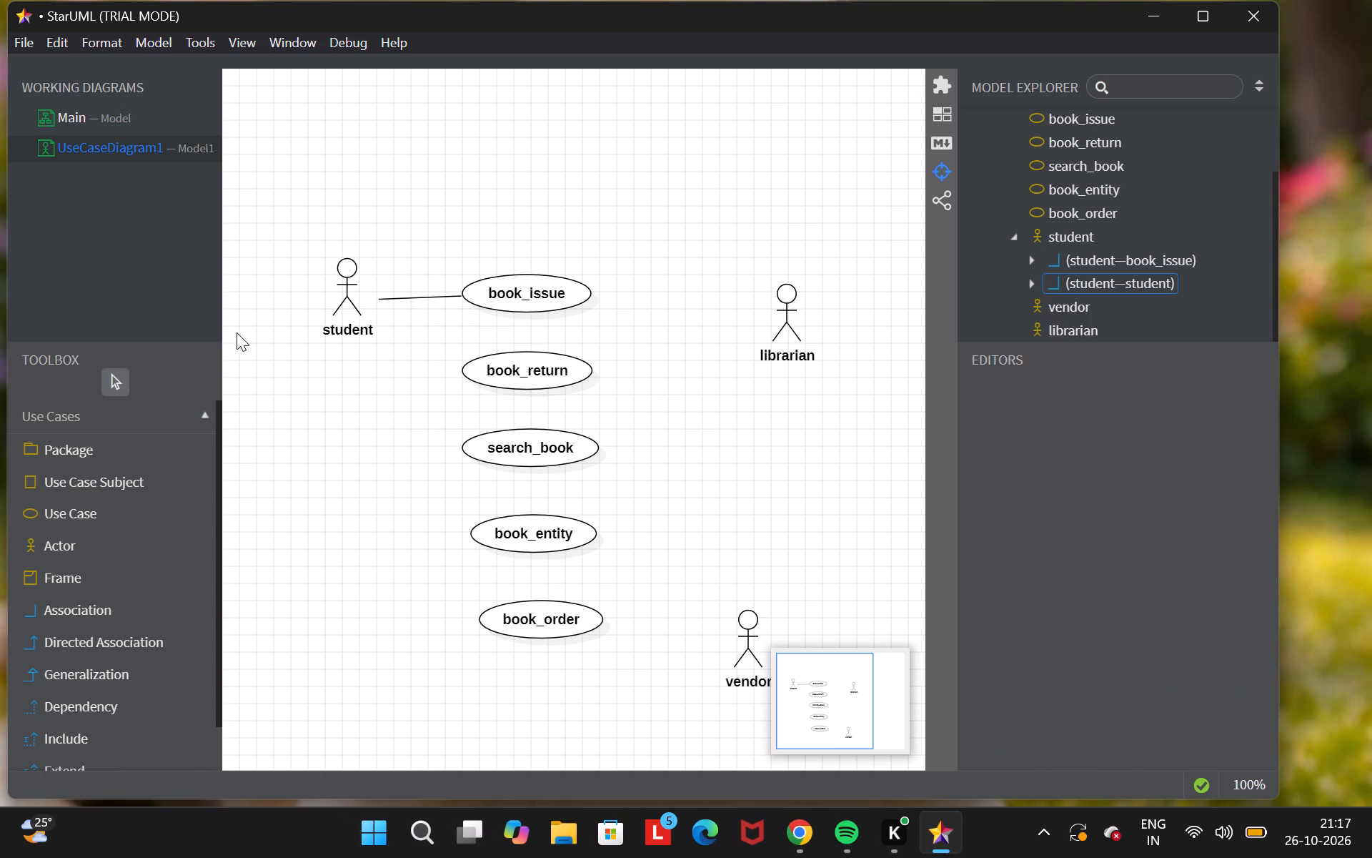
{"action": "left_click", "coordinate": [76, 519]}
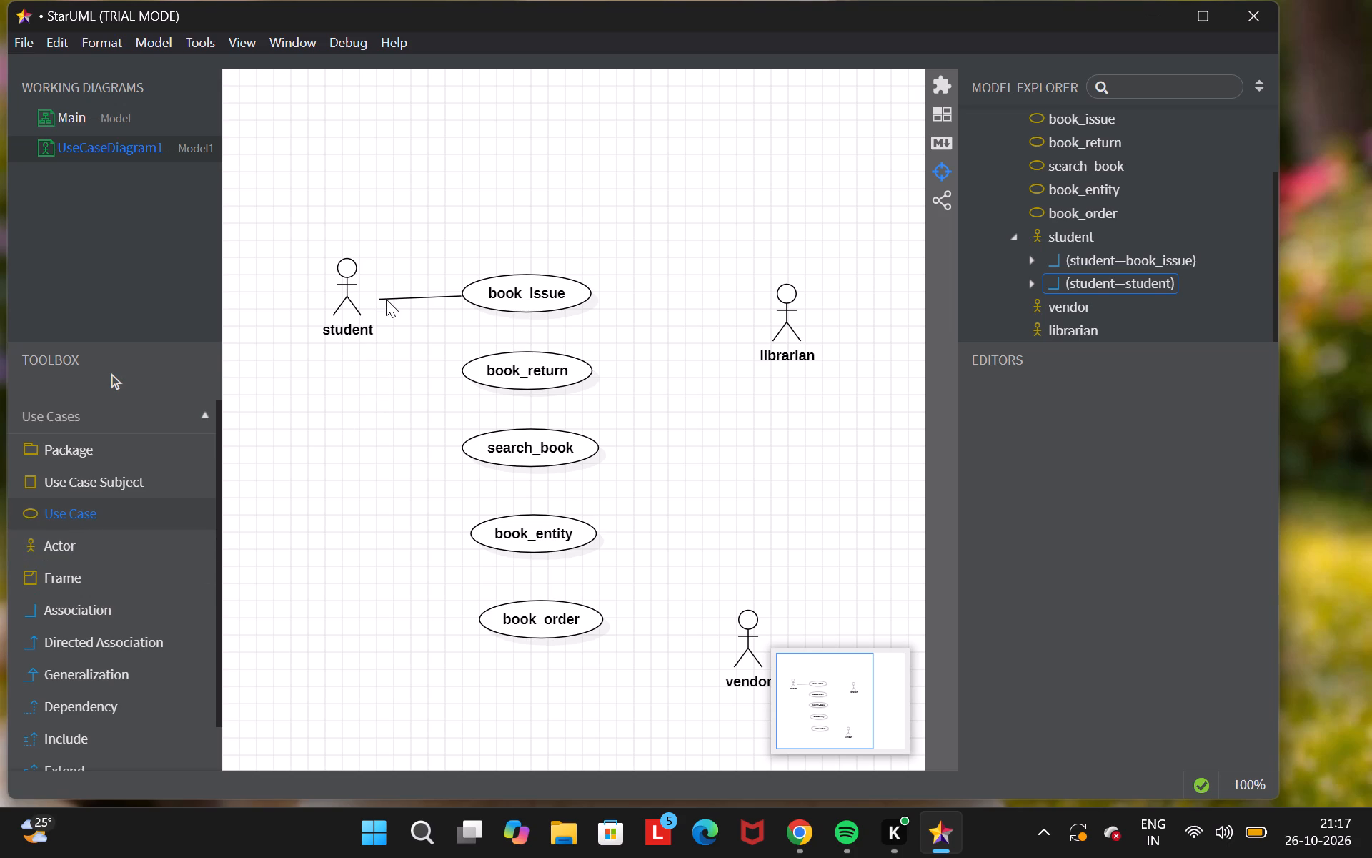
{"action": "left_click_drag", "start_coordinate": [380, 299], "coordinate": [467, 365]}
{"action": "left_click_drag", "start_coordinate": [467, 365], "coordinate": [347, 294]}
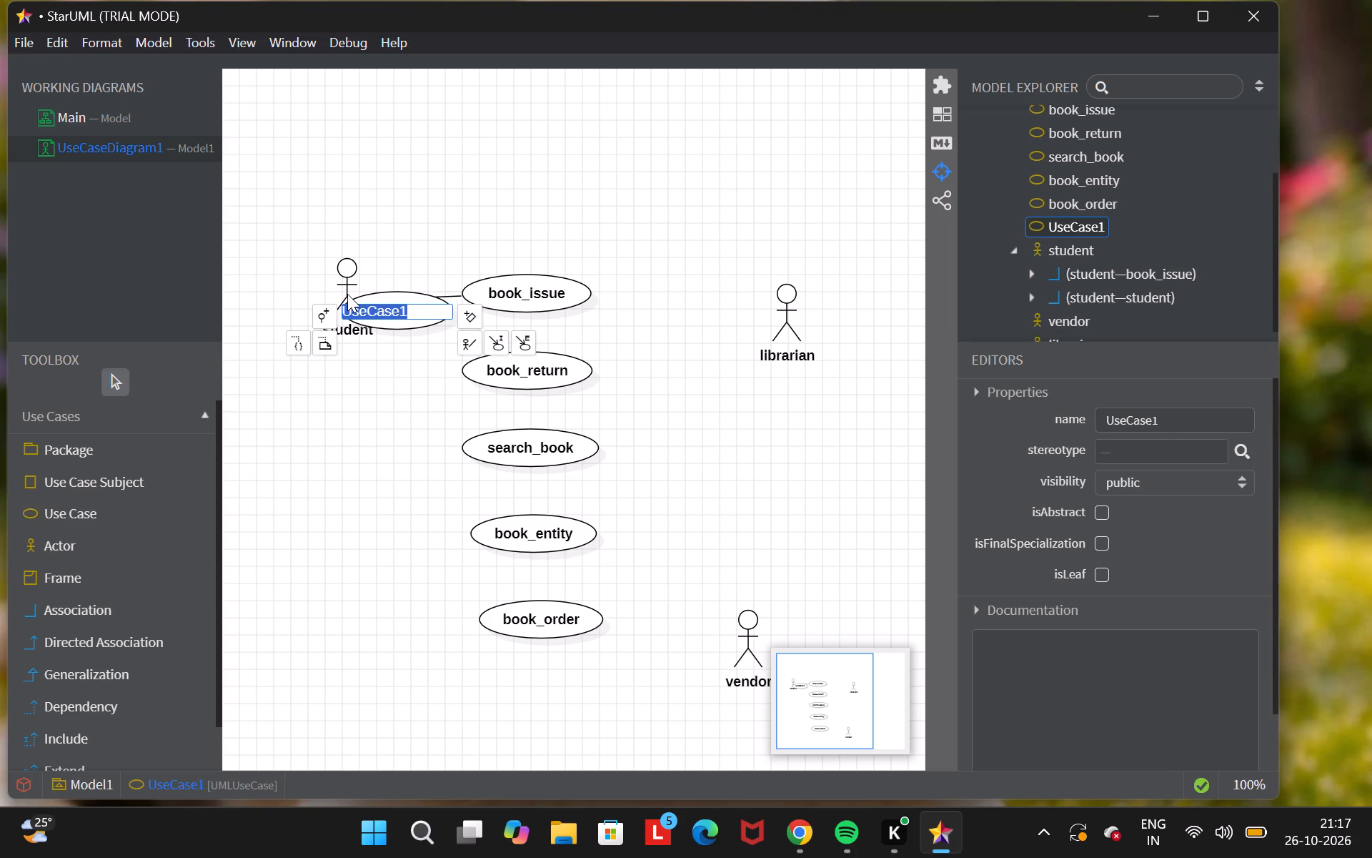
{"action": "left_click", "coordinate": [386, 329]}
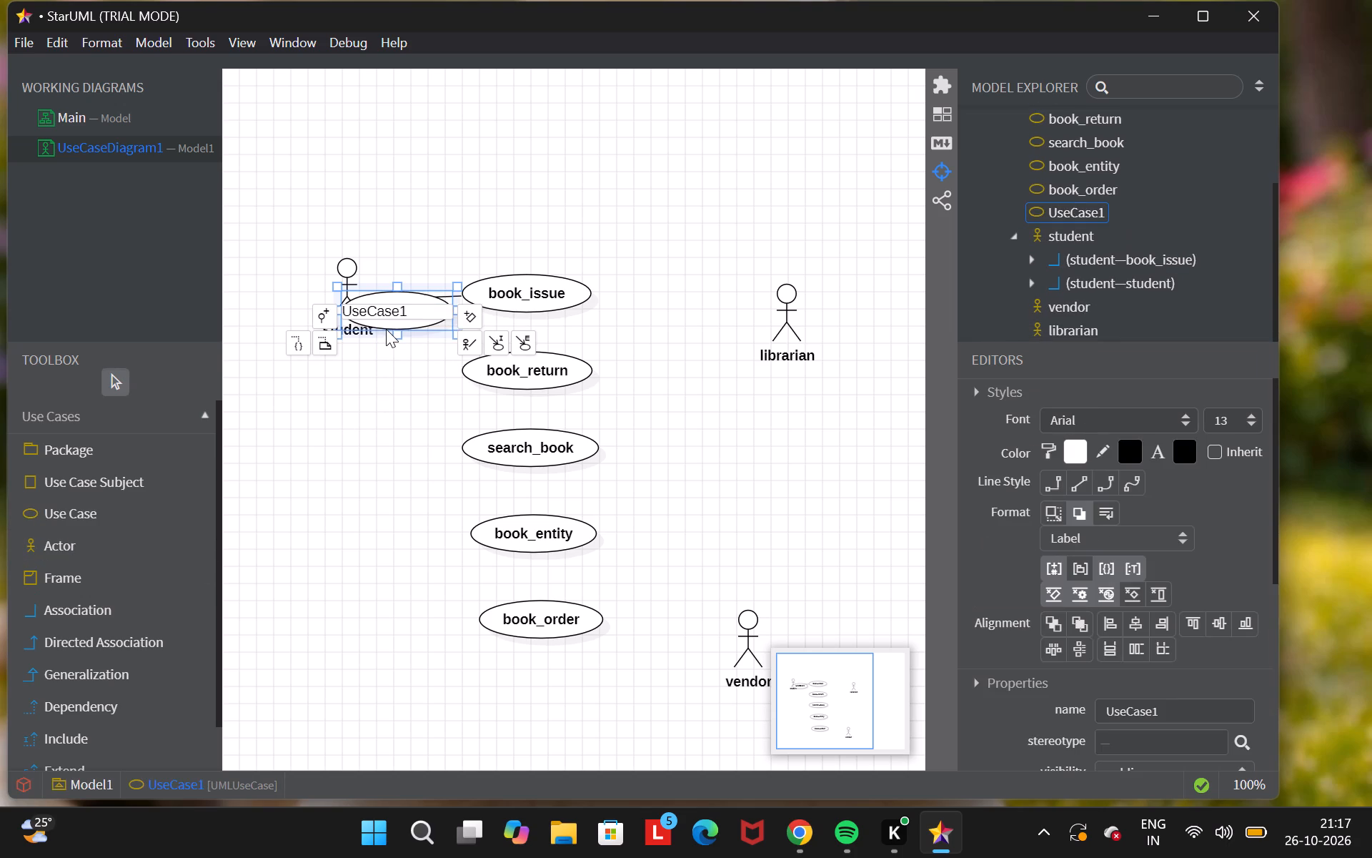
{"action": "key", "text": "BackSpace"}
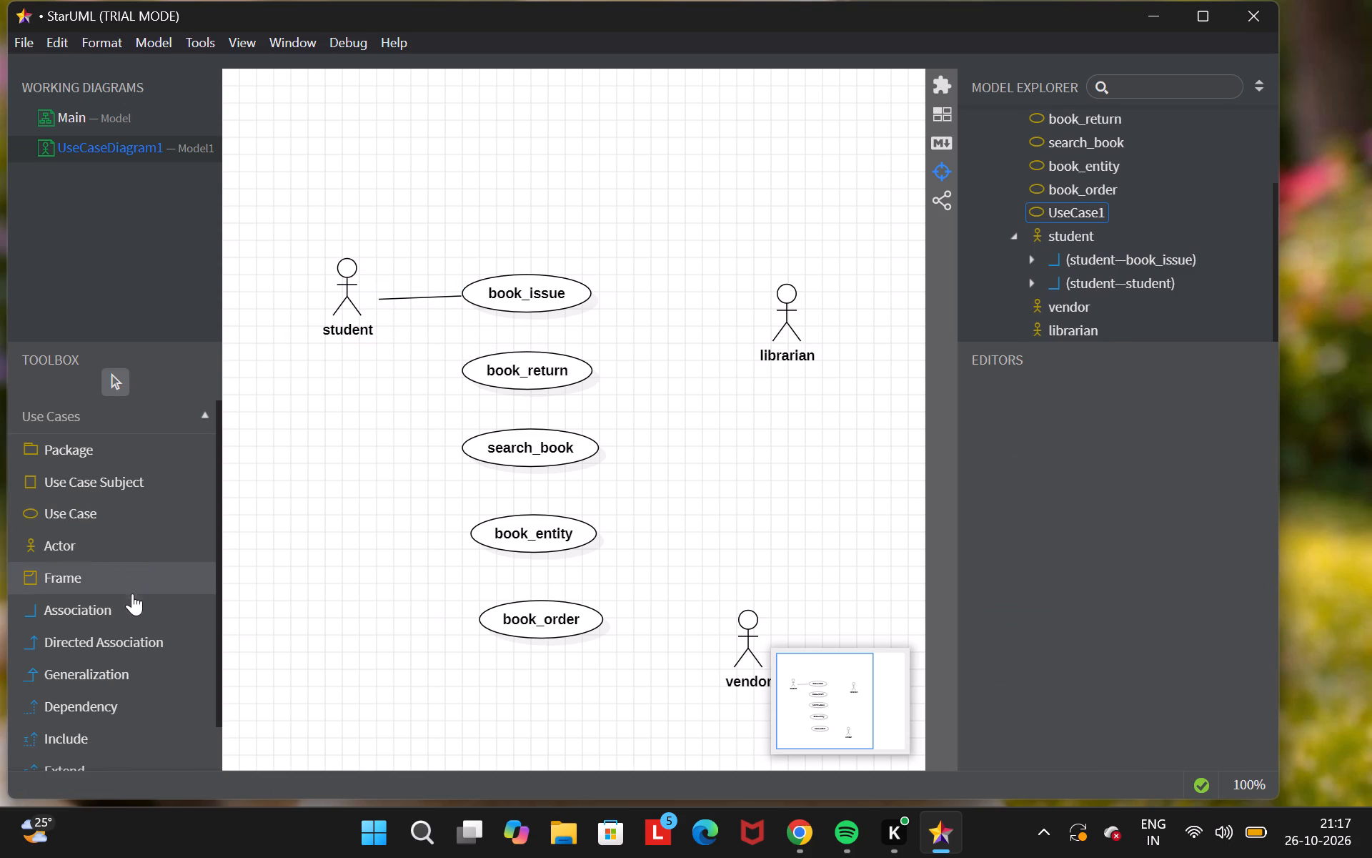
Draw an unnamed association from the student actor to the book_return use case.
{"action": "left_click", "coordinate": [132, 600]}
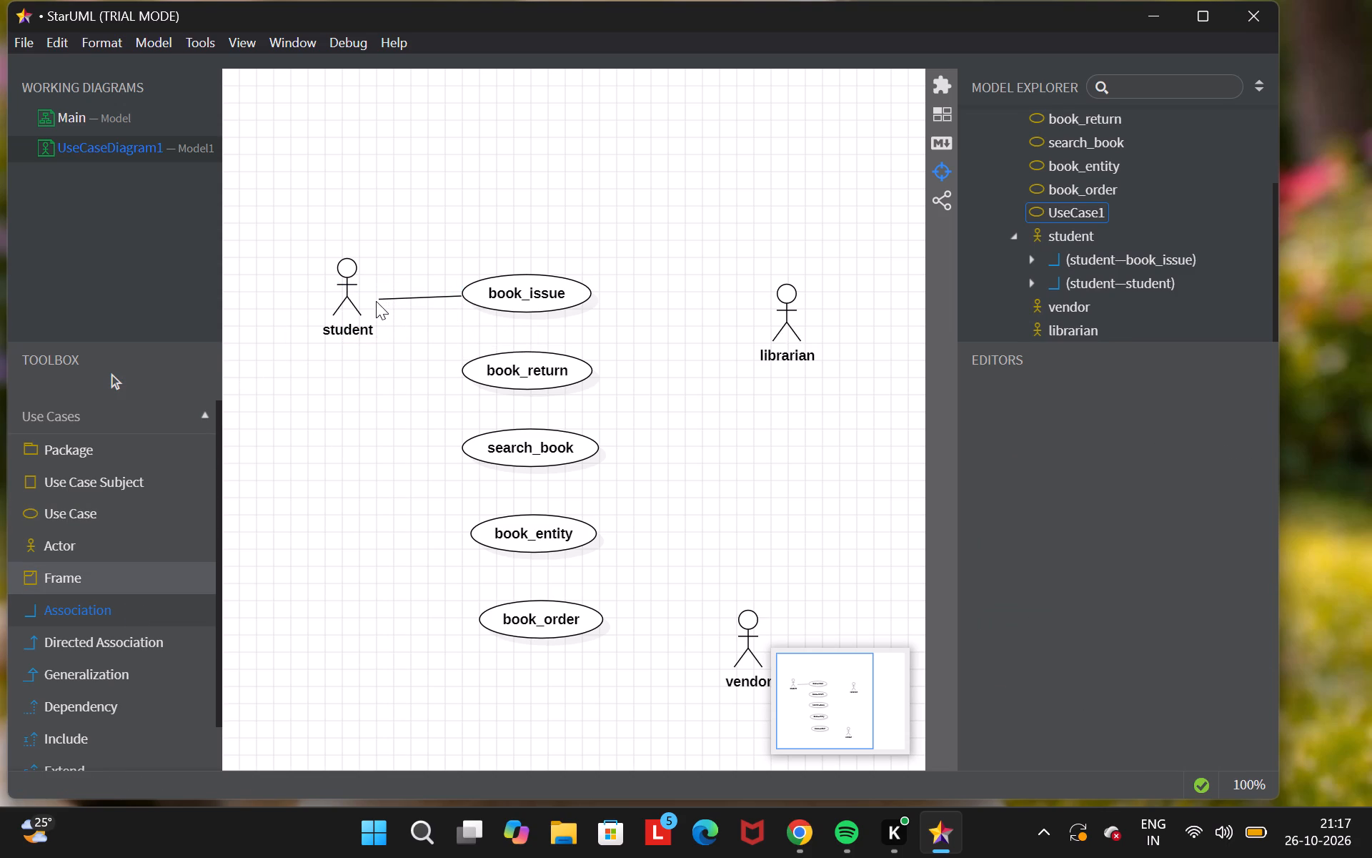
{"action": "left_click_drag", "start_coordinate": [376, 300], "coordinate": [463, 358]}
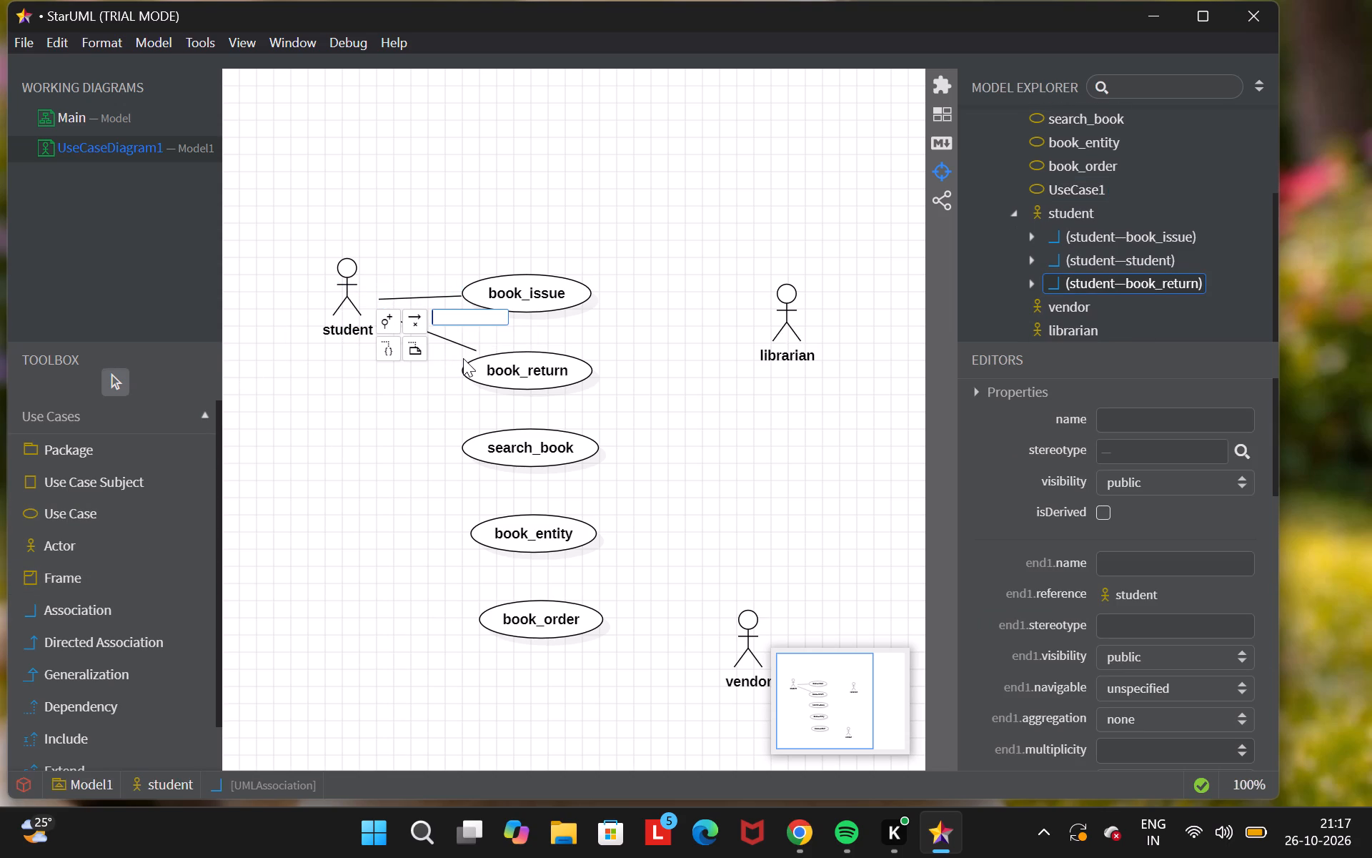
{"action": "left_click", "coordinate": [408, 416]}
{"action": "key", "text": "Return"}
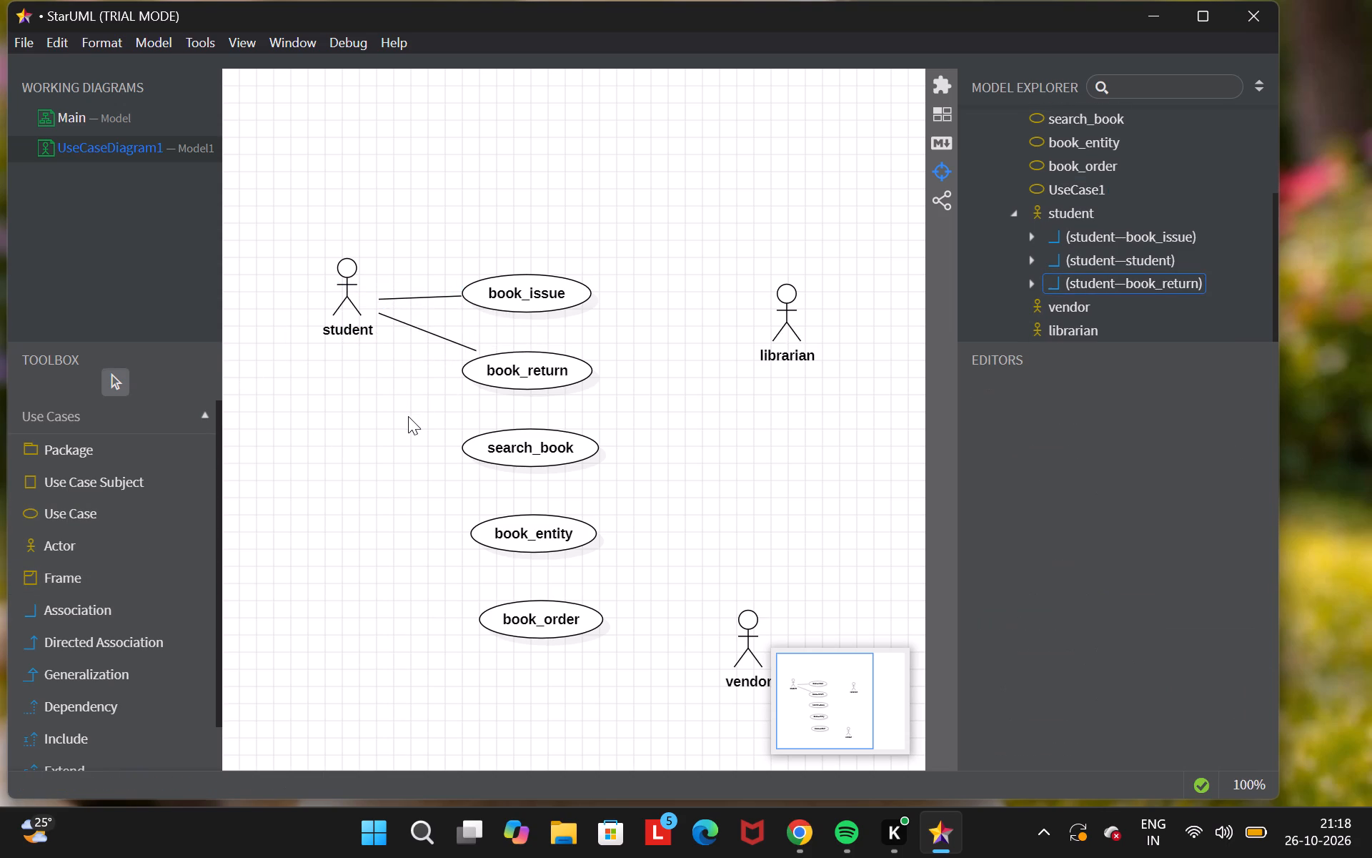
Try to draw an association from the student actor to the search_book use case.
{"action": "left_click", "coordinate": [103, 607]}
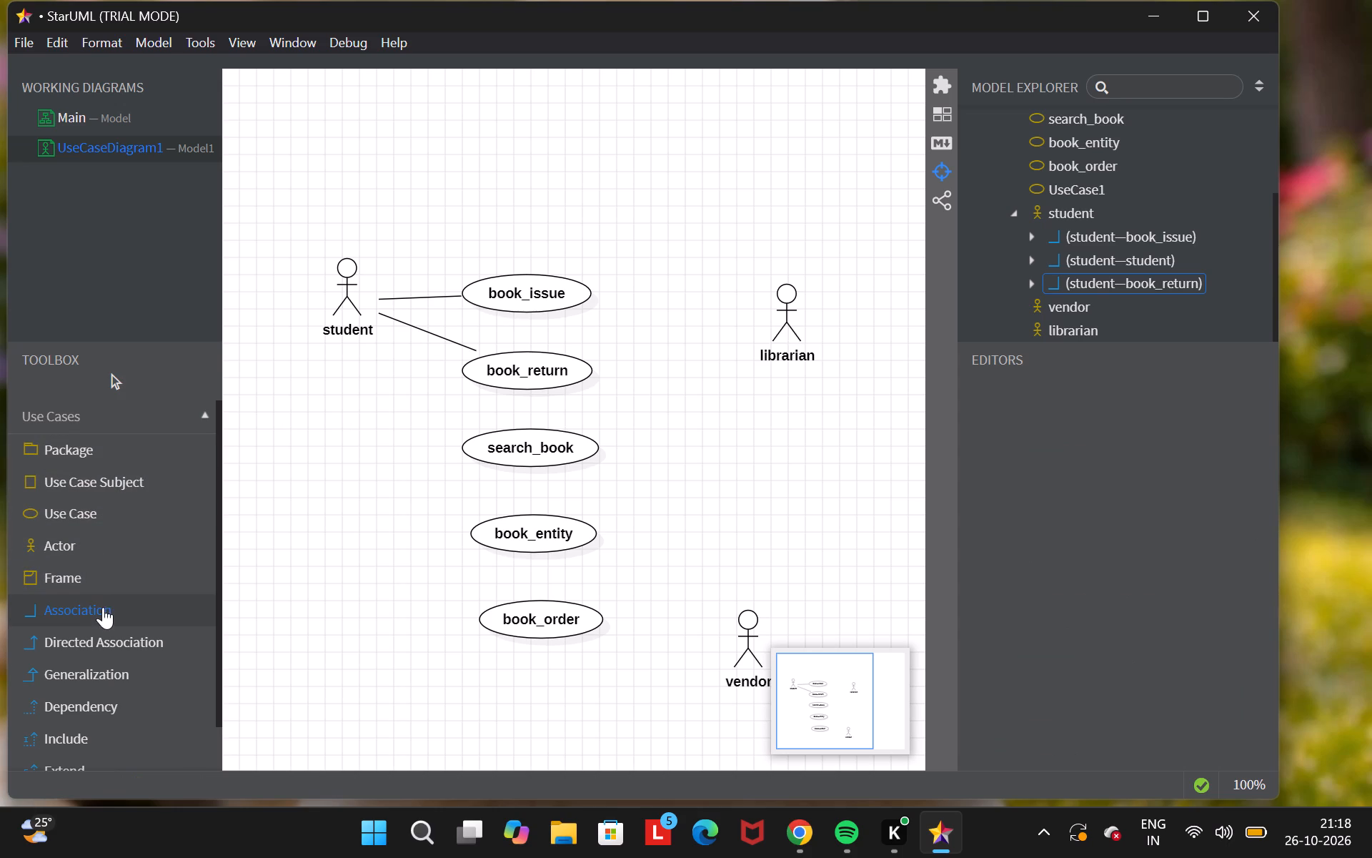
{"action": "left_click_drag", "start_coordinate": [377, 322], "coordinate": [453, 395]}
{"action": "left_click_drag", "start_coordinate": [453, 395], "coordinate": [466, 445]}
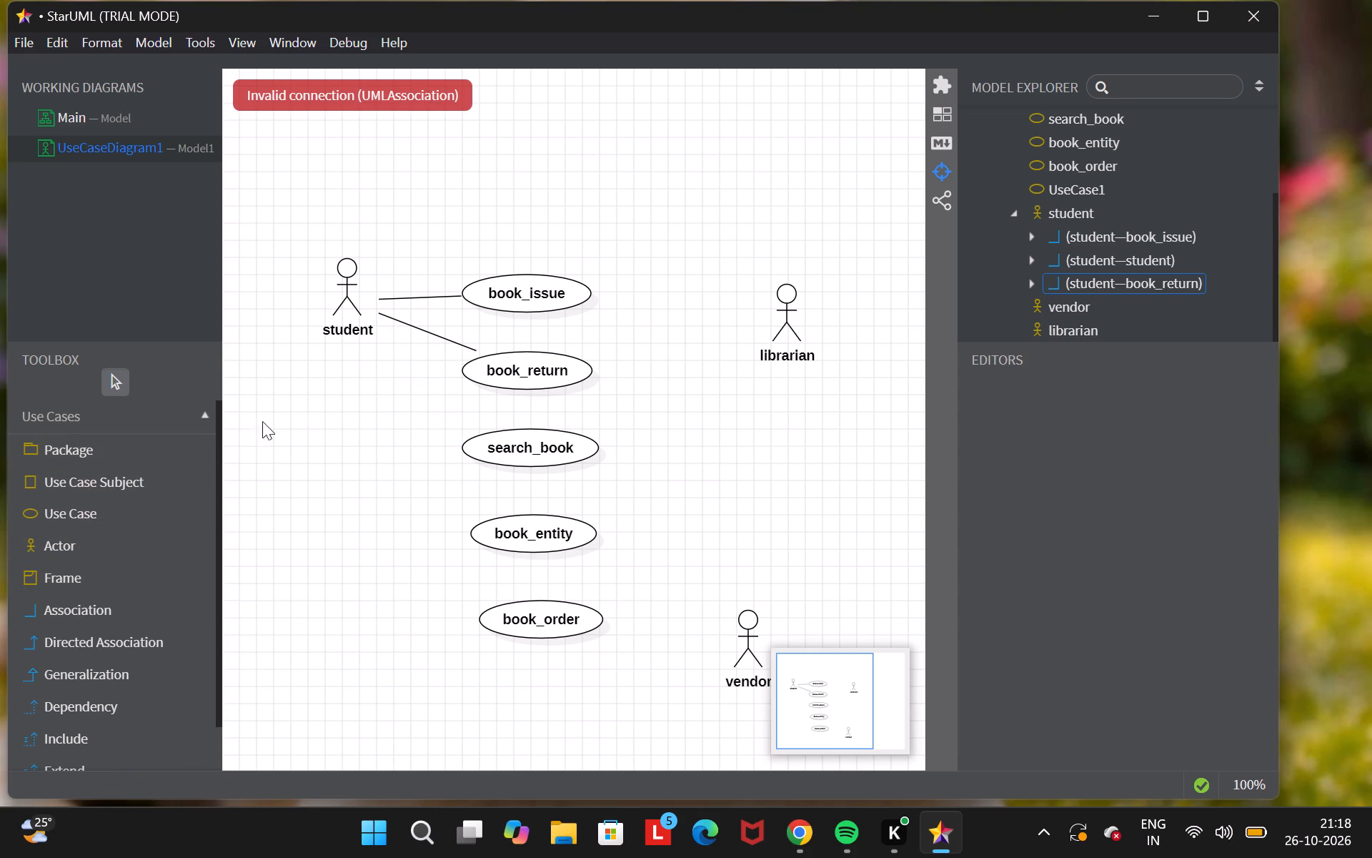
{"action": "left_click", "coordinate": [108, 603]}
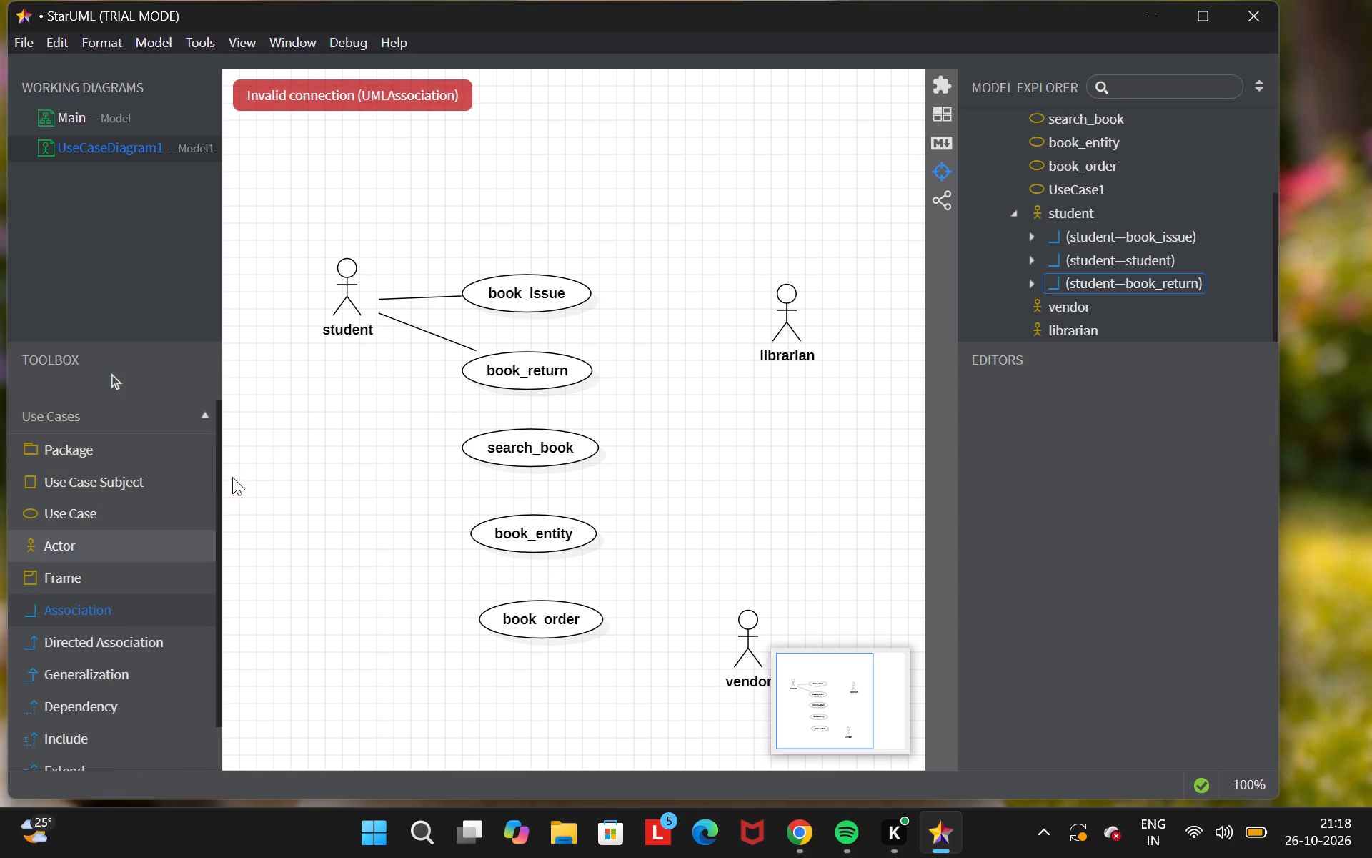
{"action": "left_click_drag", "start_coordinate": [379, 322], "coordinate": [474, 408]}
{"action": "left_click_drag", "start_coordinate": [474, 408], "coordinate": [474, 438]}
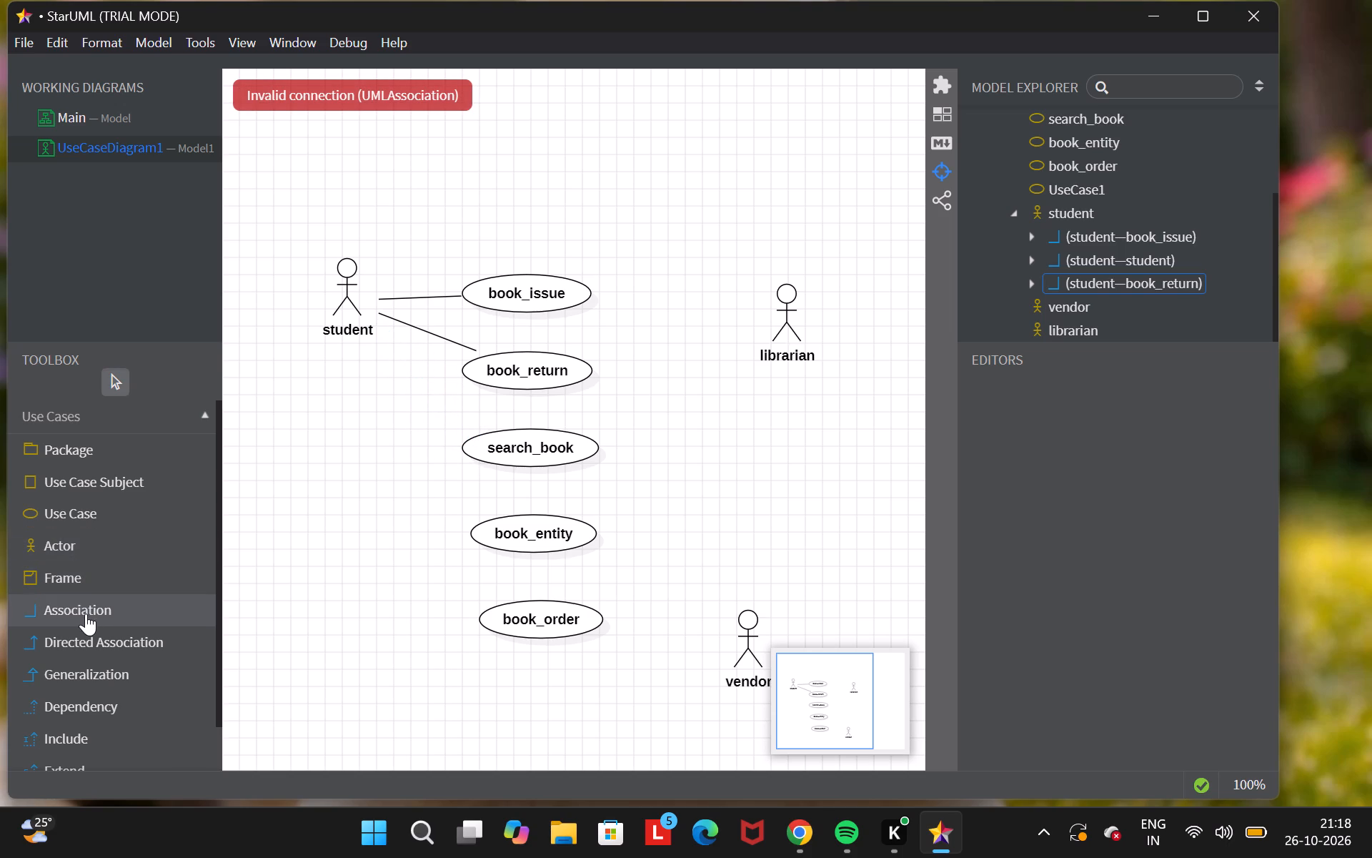
Draw an unnamed association from the student actor to the search_book use case.
{"action": "left_click", "coordinate": [86, 613]}
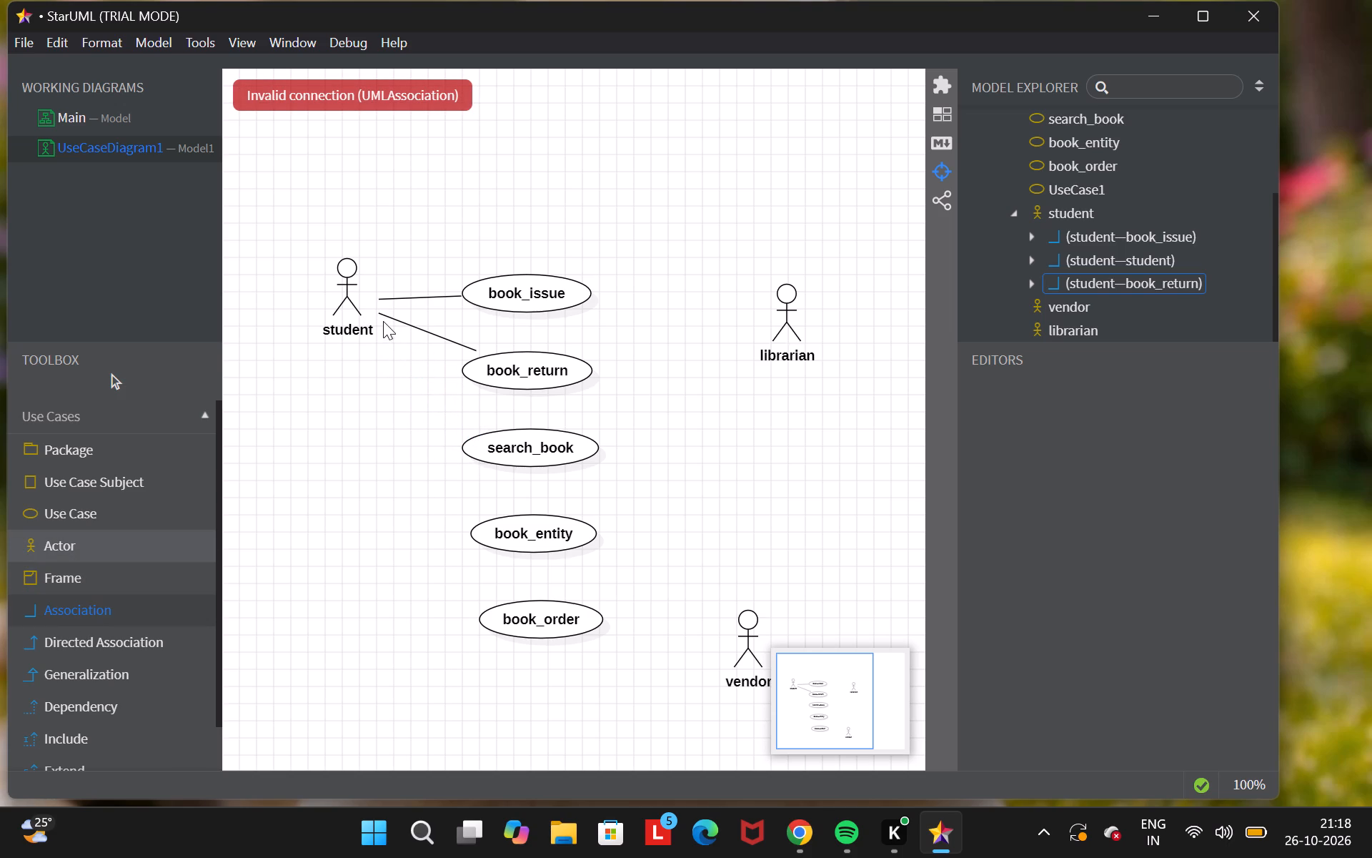
{"action": "left_click_drag", "start_coordinate": [376, 317], "coordinate": [501, 425]}
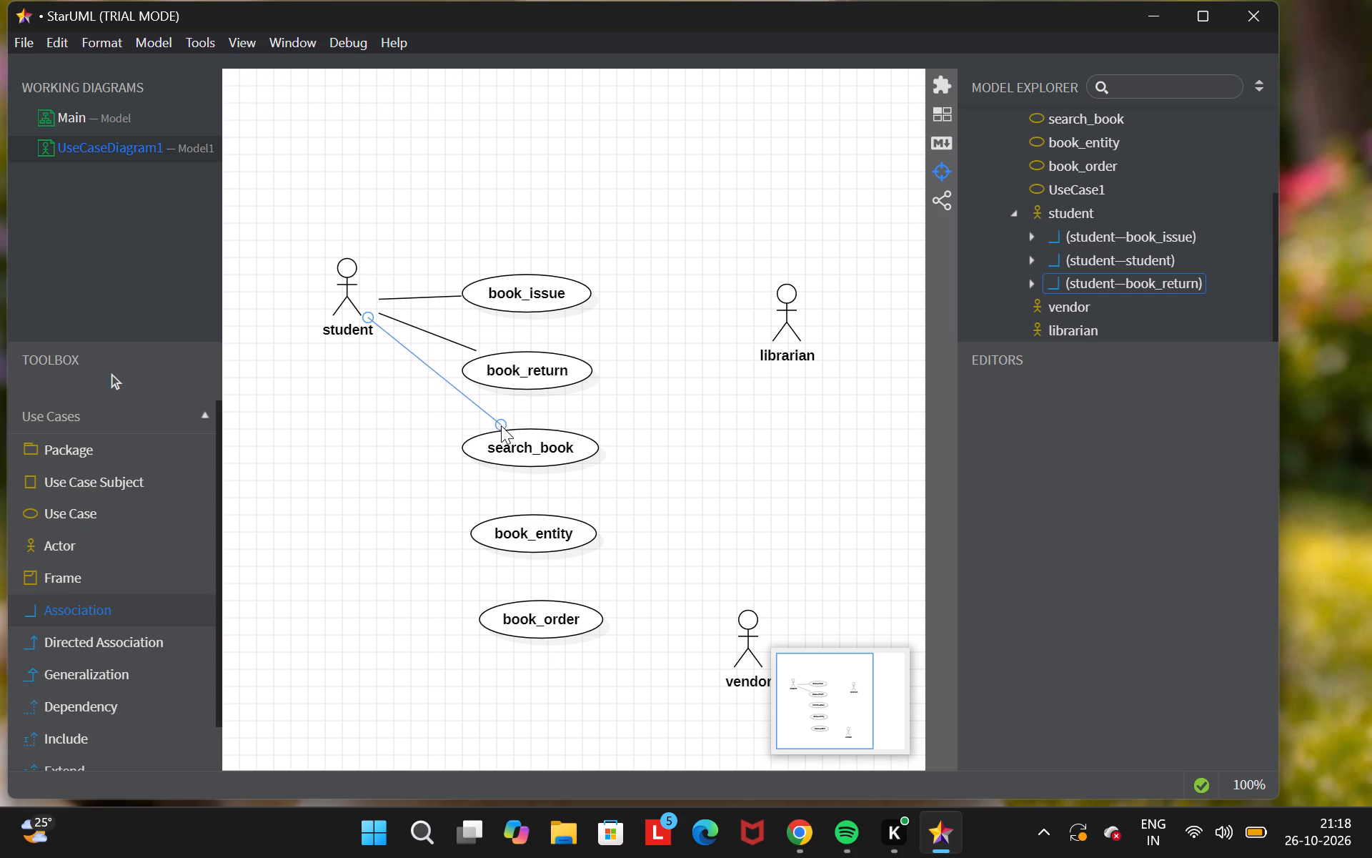
{"action": "left_click_drag", "start_coordinate": [501, 425], "coordinate": [504, 429]}
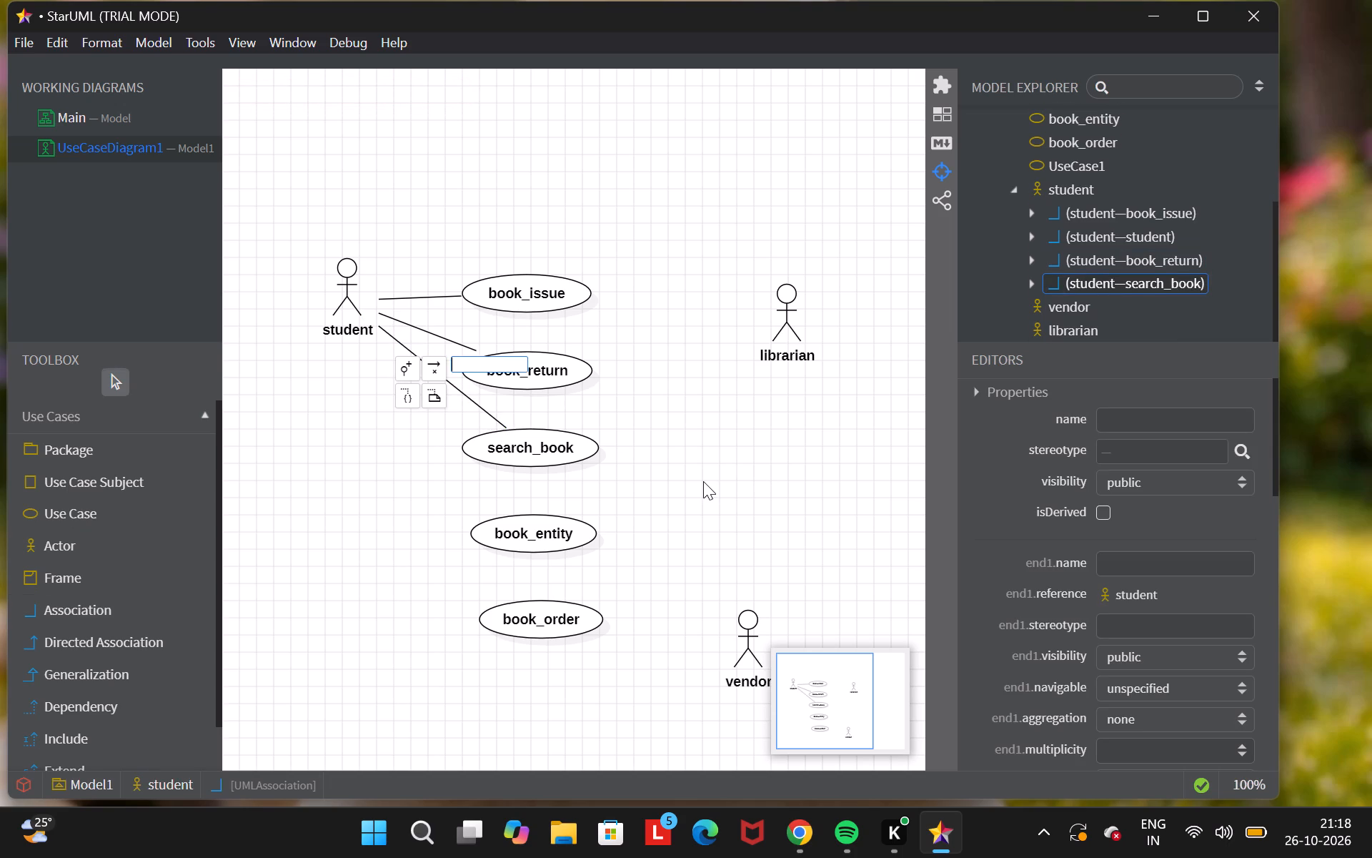
{"action": "key", "text": "Return"}
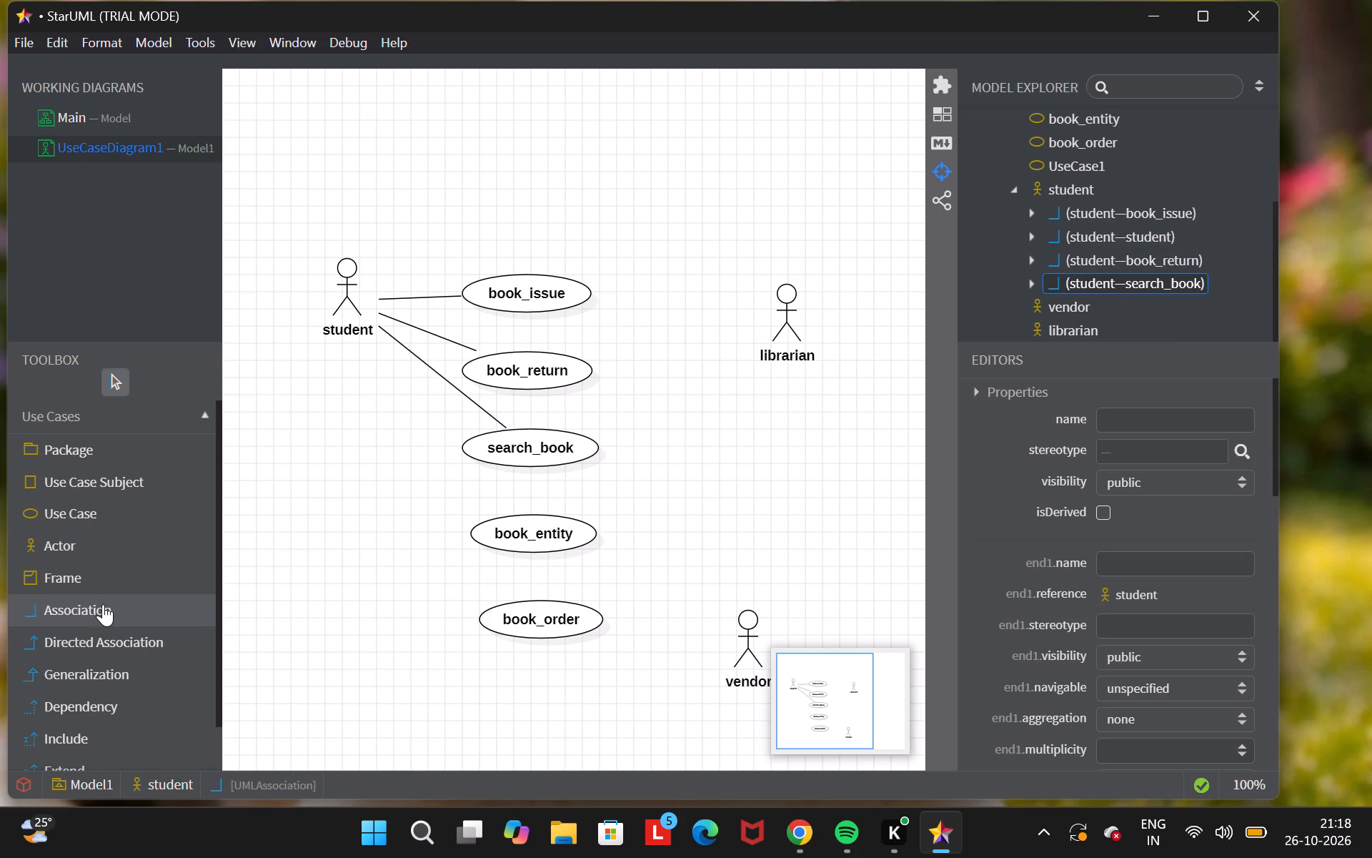
Draw an unnamed association from the librarian actor to the book_issue use case.
{"action": "left_click", "coordinate": [103, 604]}
{"action": "left_click_drag", "start_coordinate": [761, 320], "coordinate": [645, 309]}
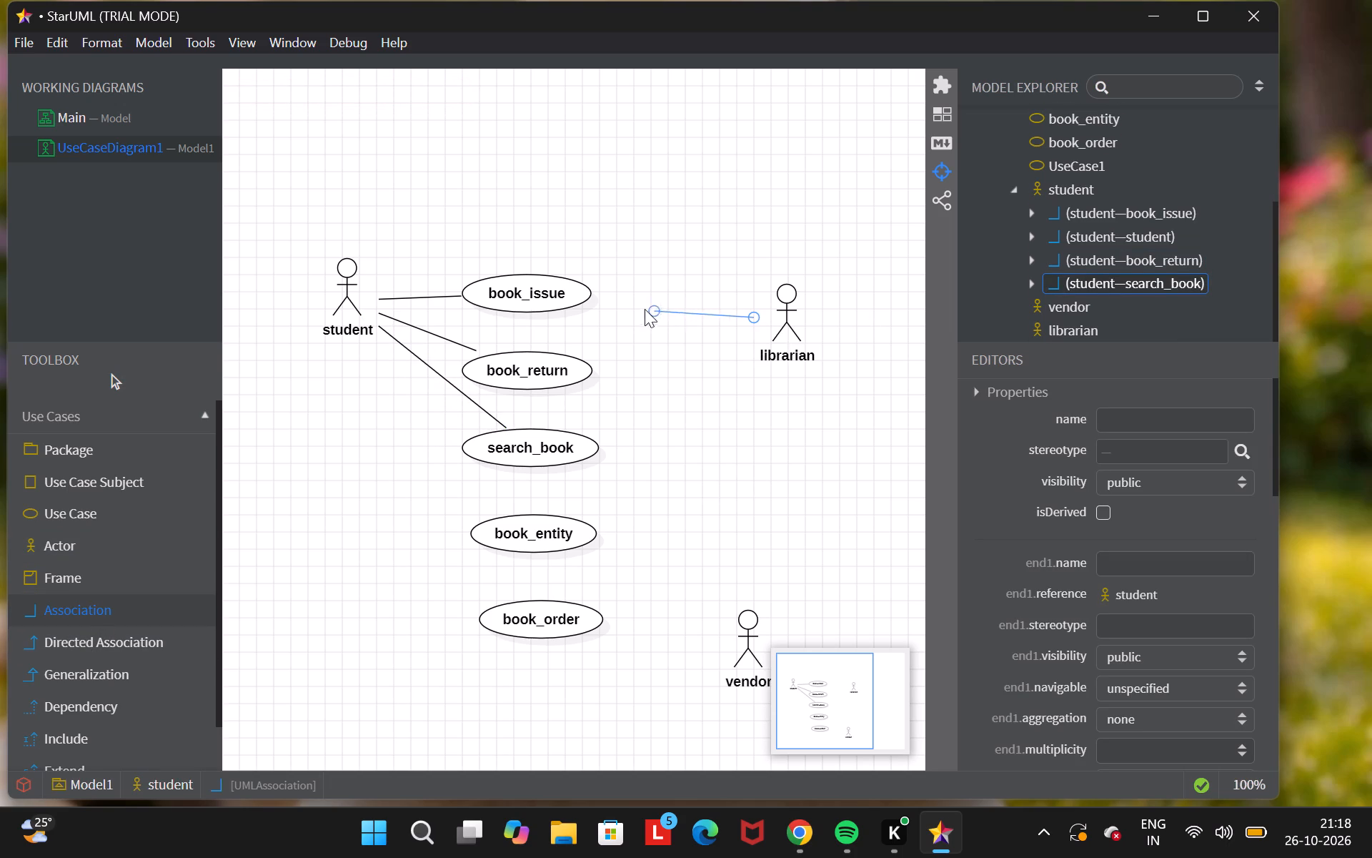
{"action": "left_click_drag", "start_coordinate": [645, 309], "coordinate": [591, 296]}
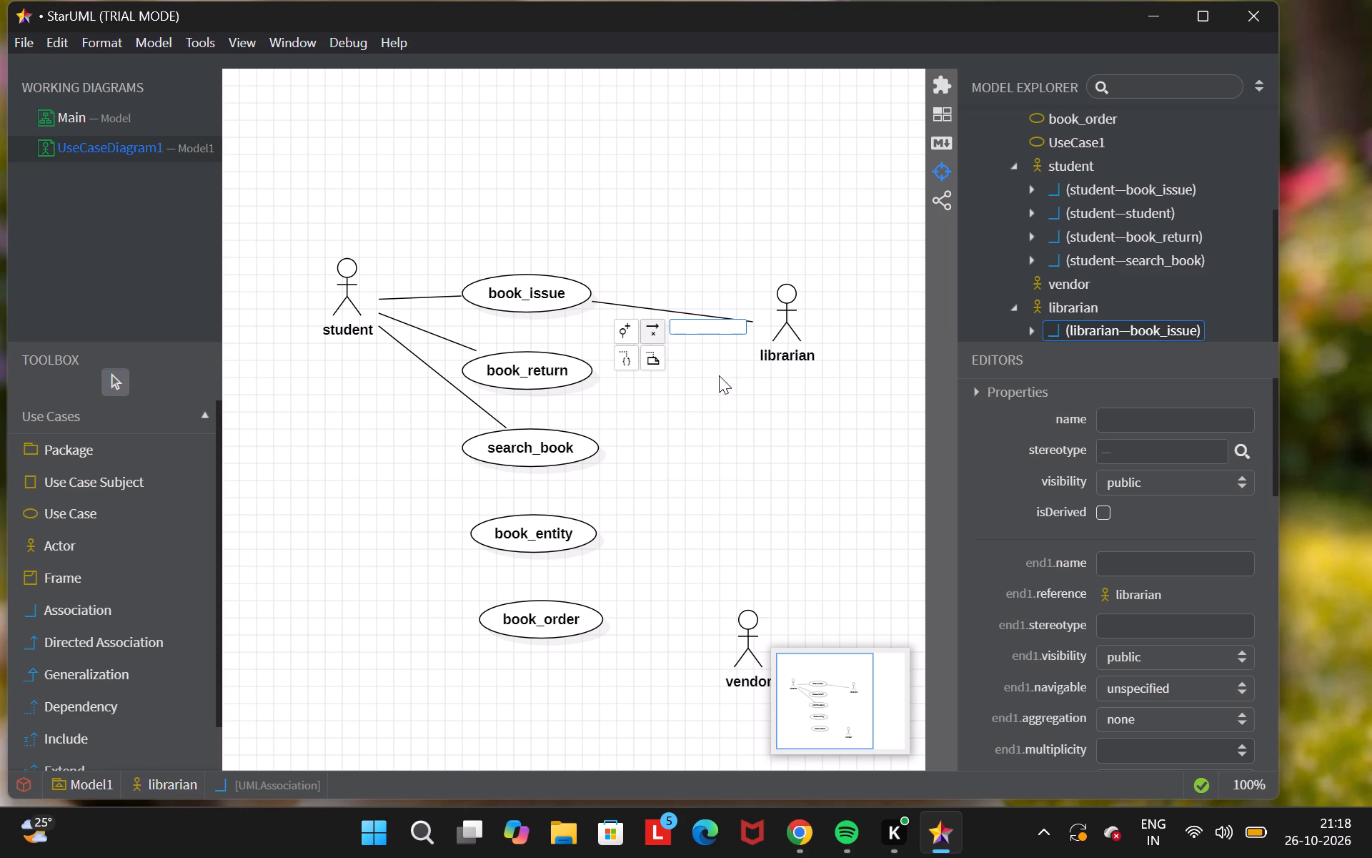
{"action": "key", "text": "Return"}
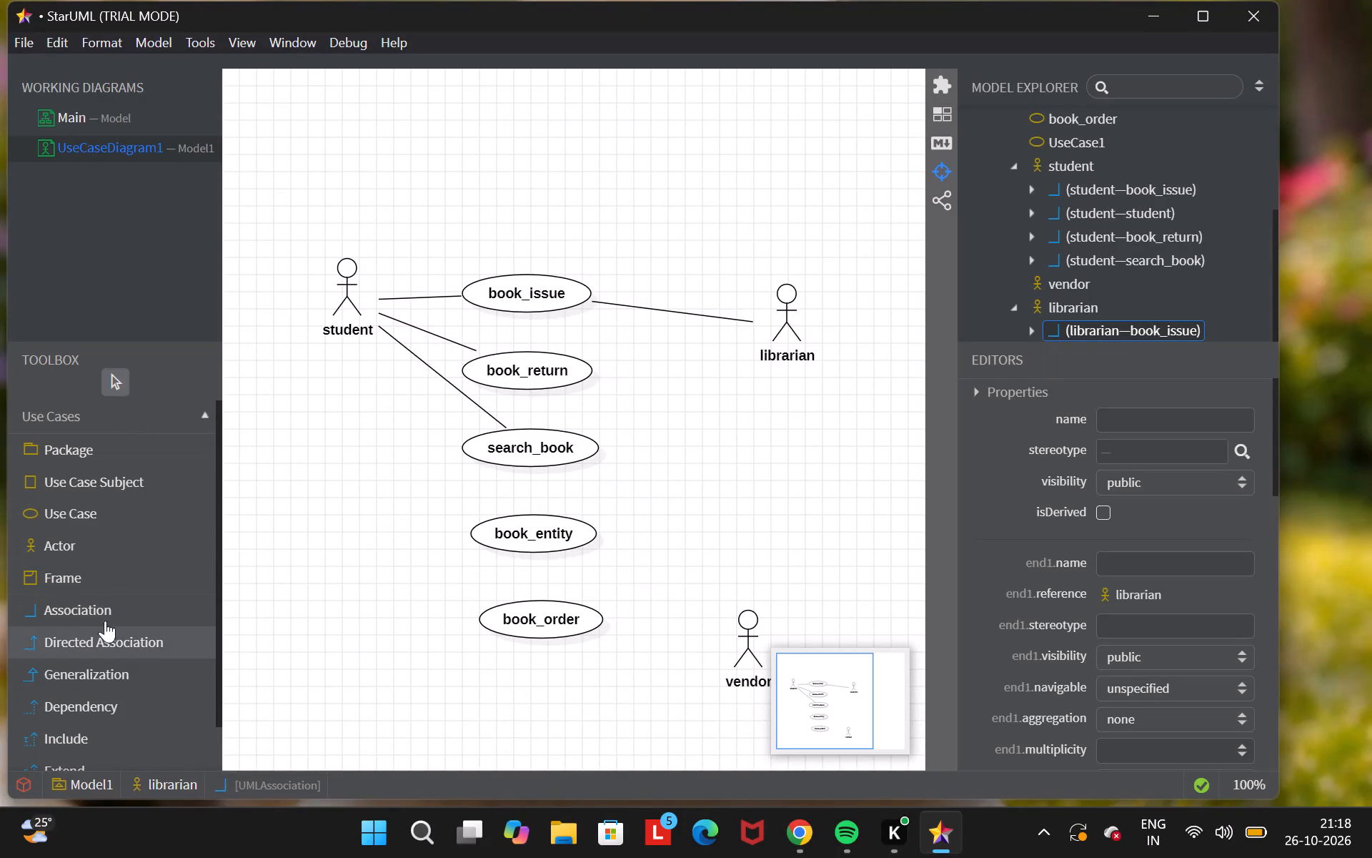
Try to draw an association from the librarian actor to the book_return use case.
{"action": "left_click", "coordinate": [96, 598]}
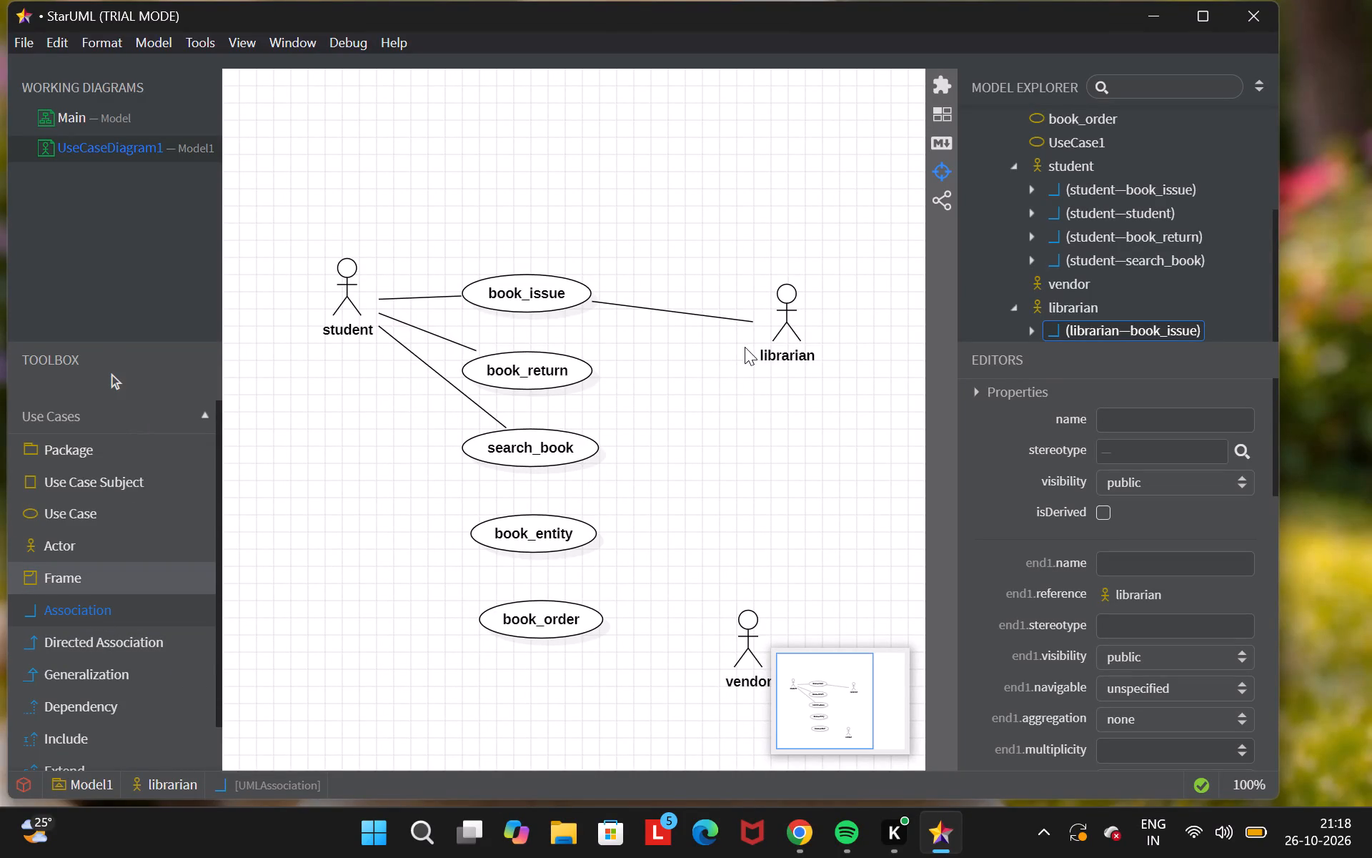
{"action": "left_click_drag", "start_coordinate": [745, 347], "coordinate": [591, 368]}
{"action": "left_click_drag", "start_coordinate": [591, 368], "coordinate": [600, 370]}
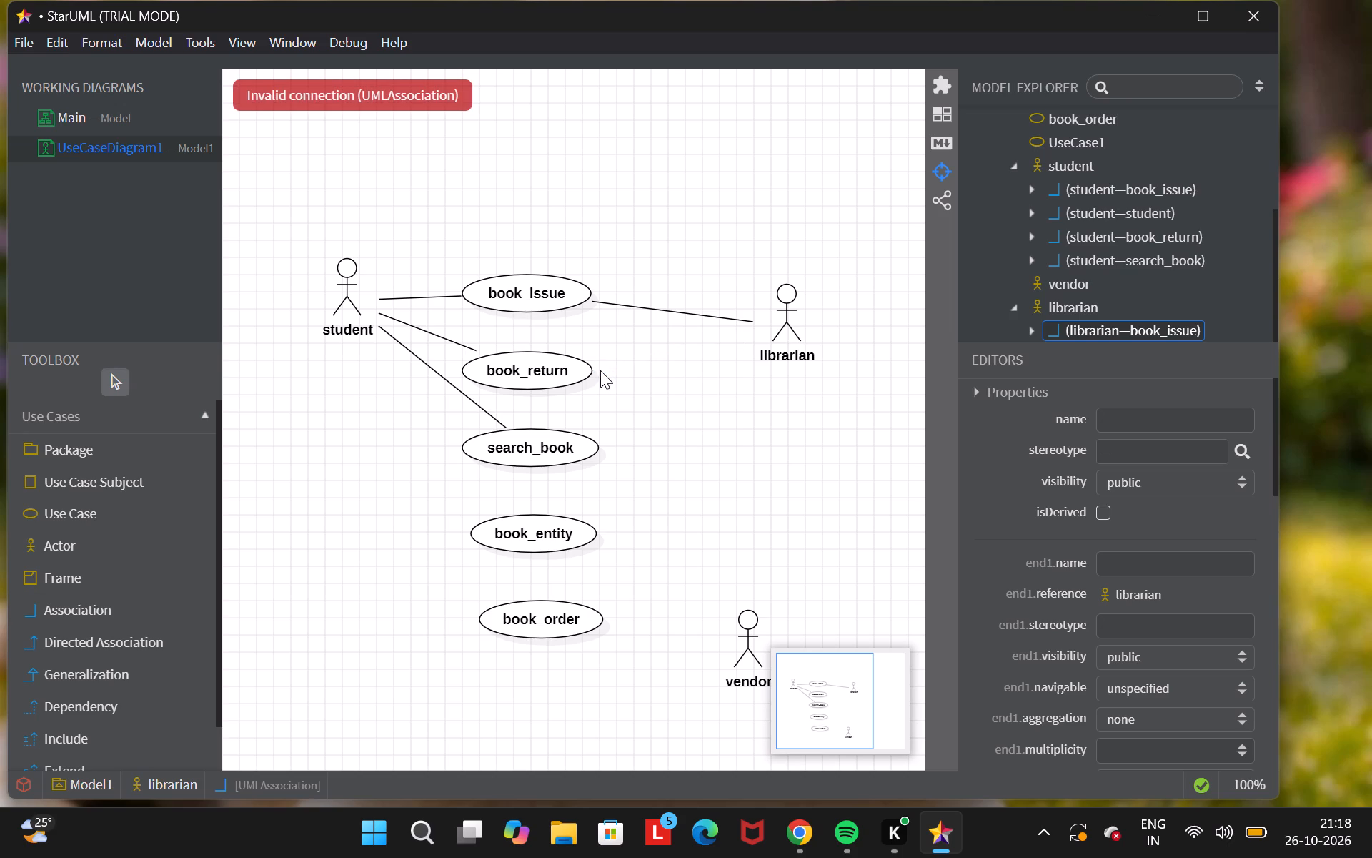
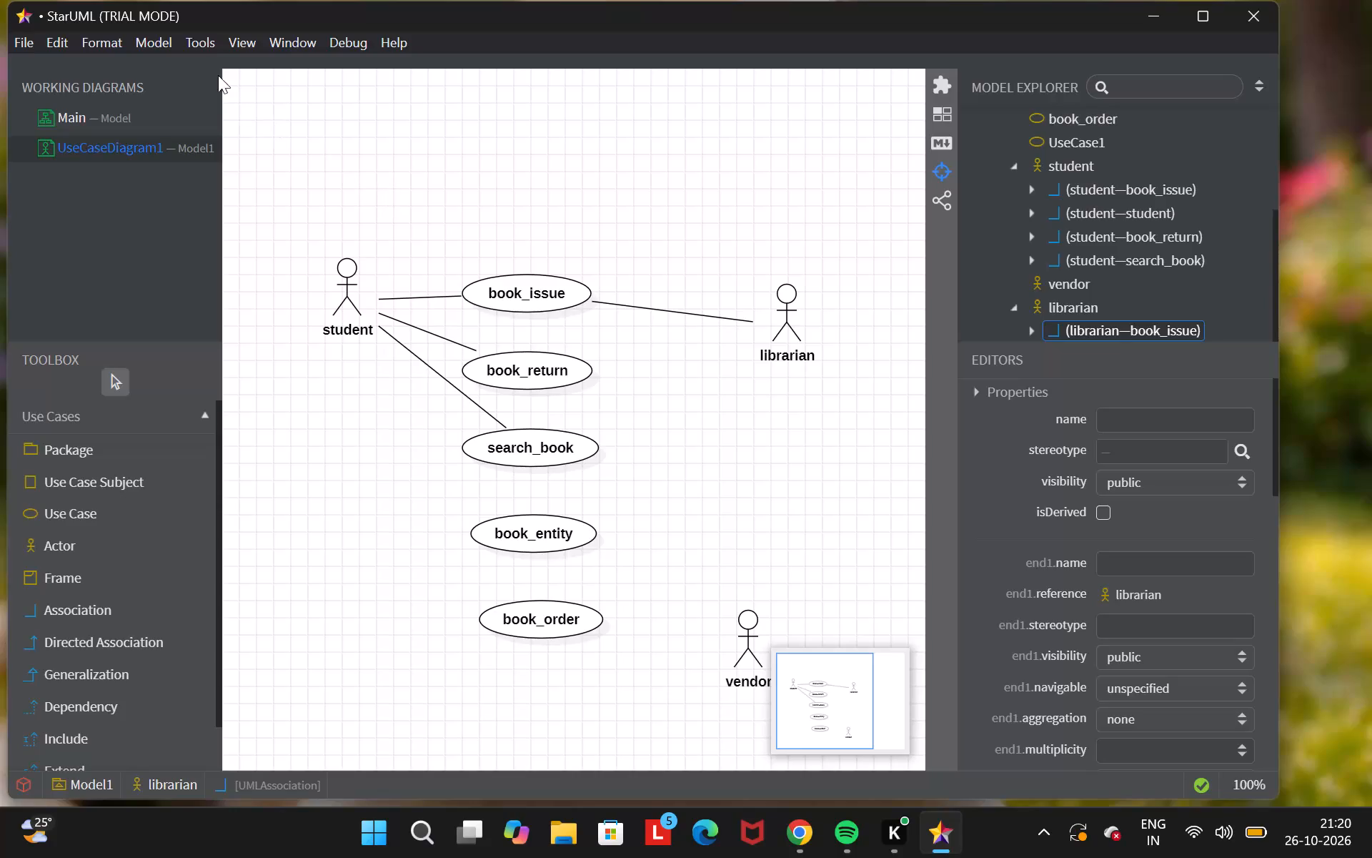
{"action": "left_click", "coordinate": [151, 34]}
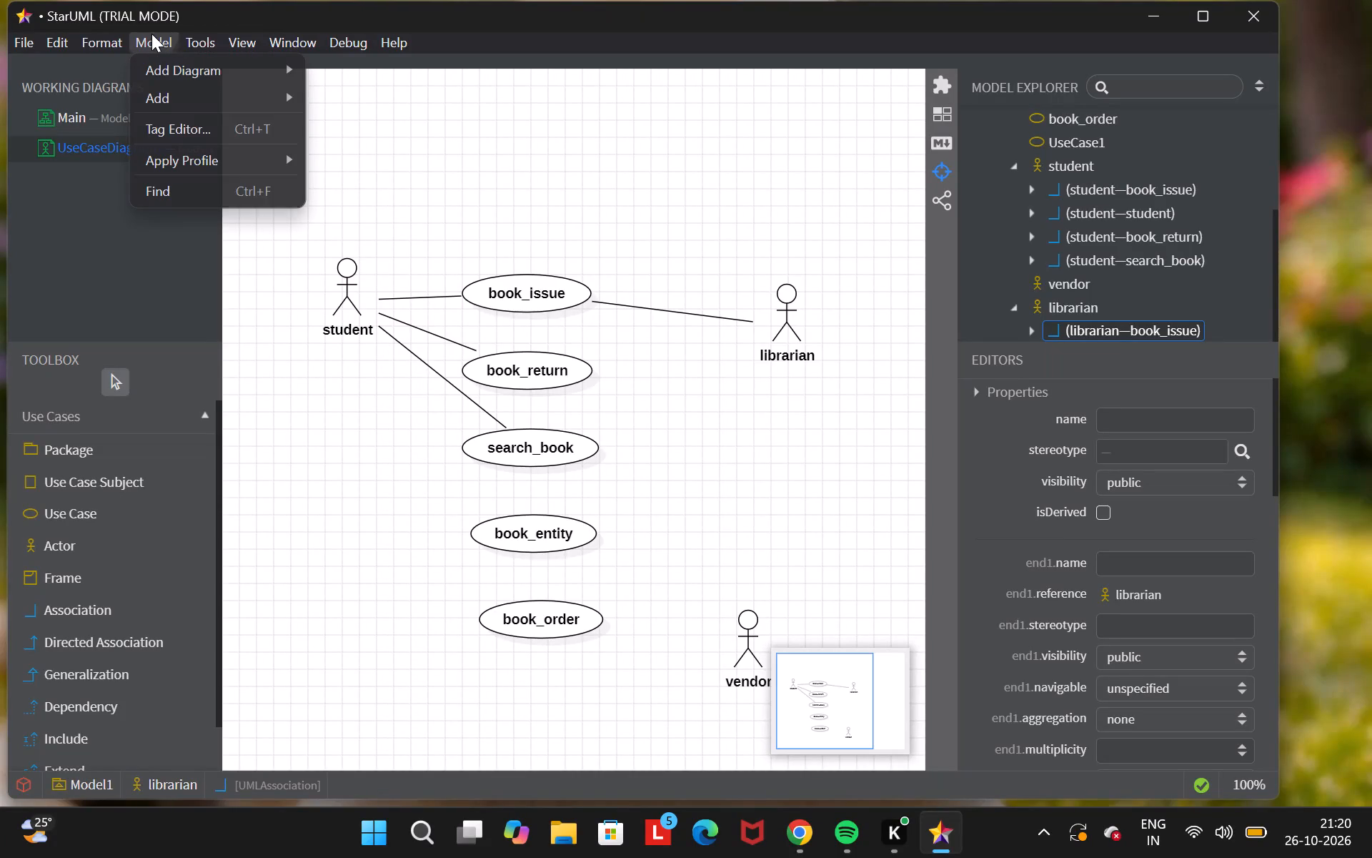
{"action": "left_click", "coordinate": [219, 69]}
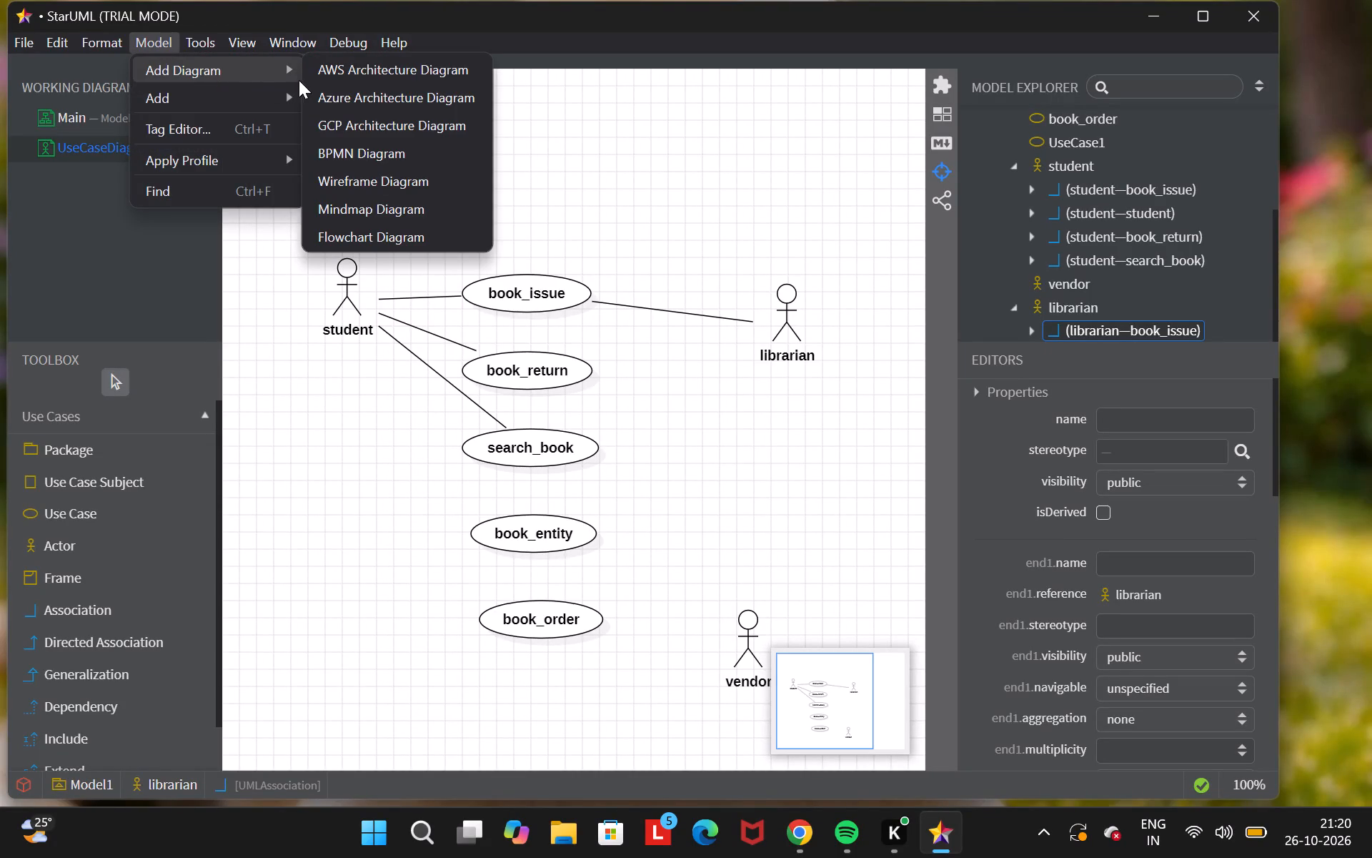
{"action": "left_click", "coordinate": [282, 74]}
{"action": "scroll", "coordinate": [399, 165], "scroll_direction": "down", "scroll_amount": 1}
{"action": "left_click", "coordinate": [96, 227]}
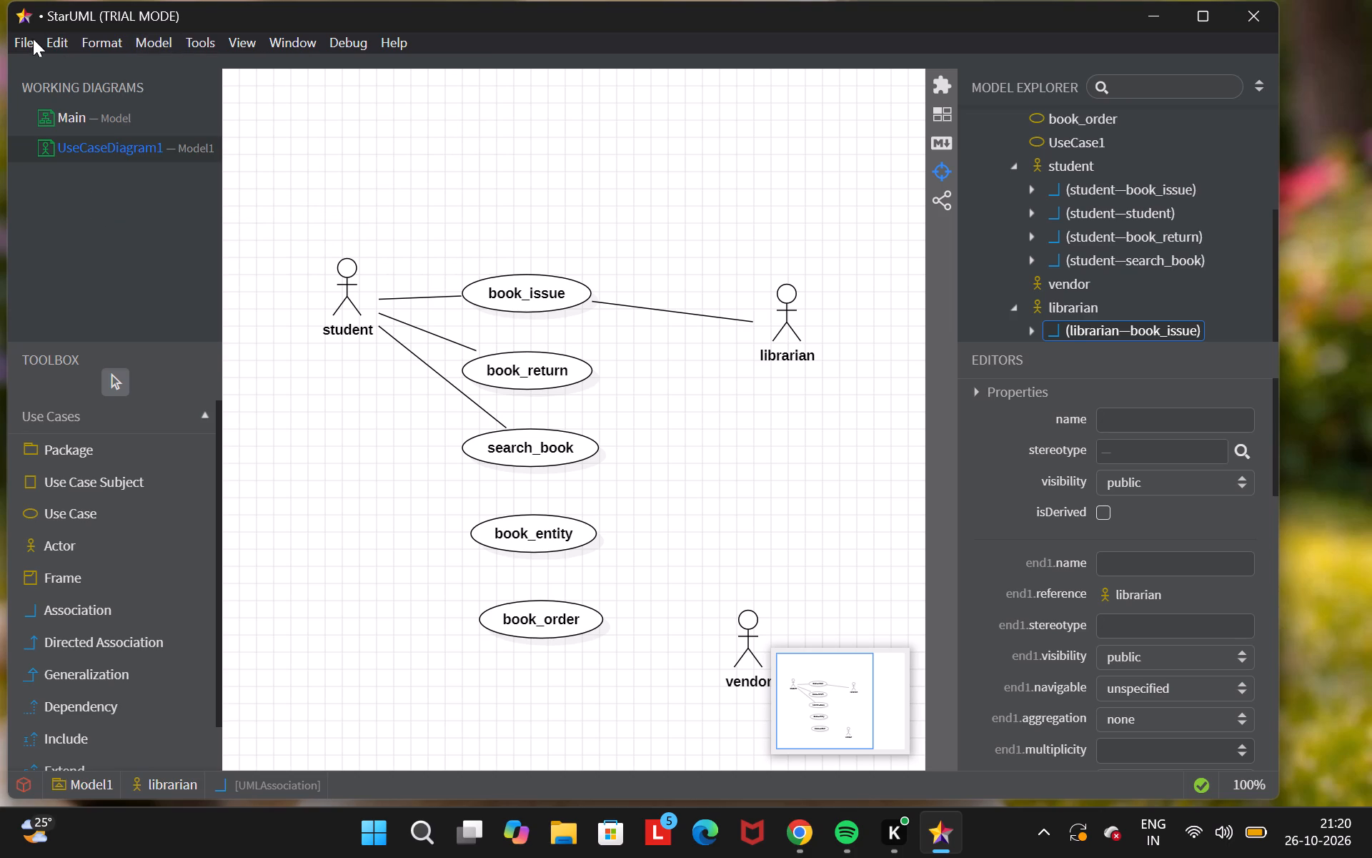
Create a new, empty project in a separate window.
{"action": "left_click", "coordinate": [22, 41]}
{"action": "left_click", "coordinate": [86, 65]}
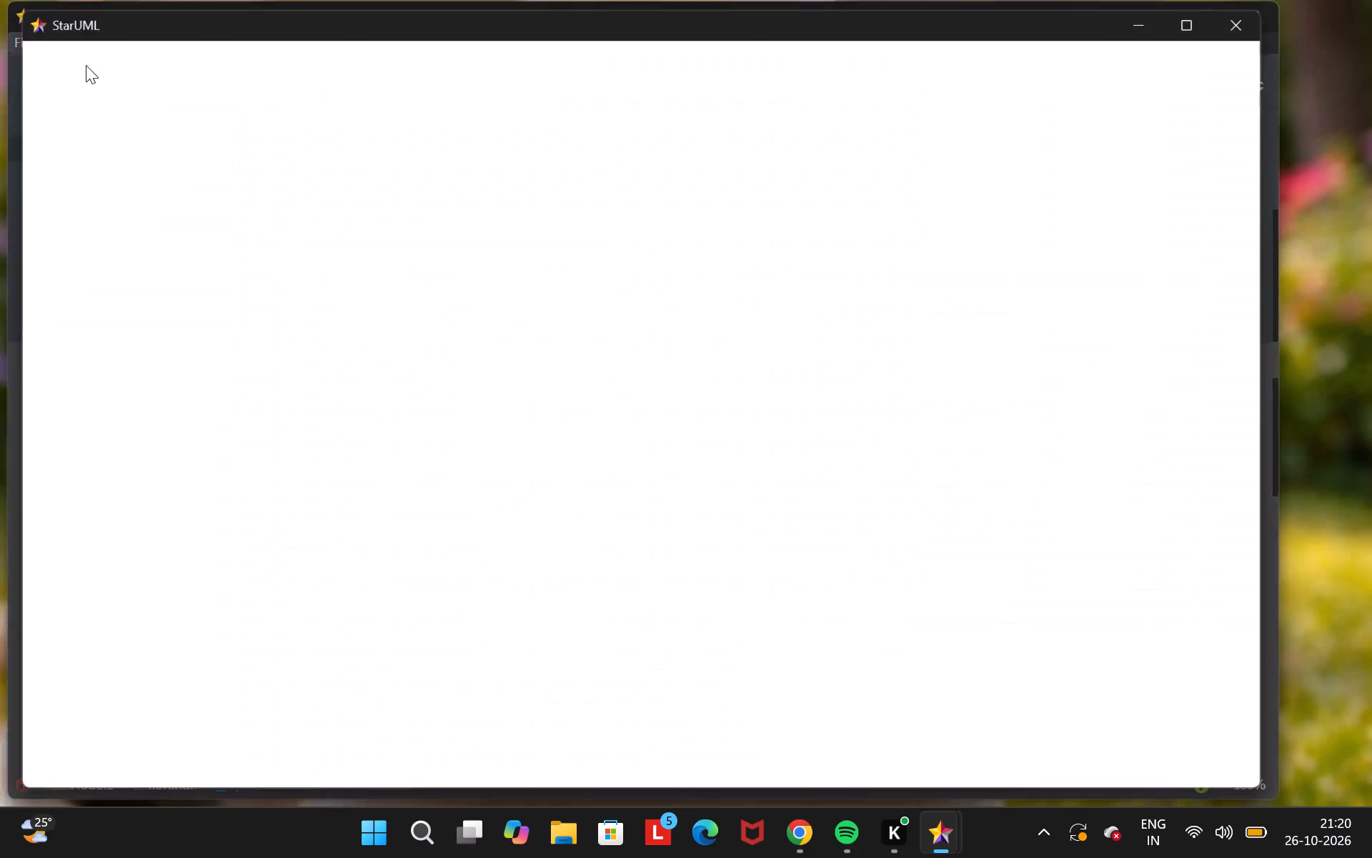
Add an activity diagram to the new untitled project and dismiss the license activation dialog.
{"action": "left_click", "coordinate": [156, 39]}
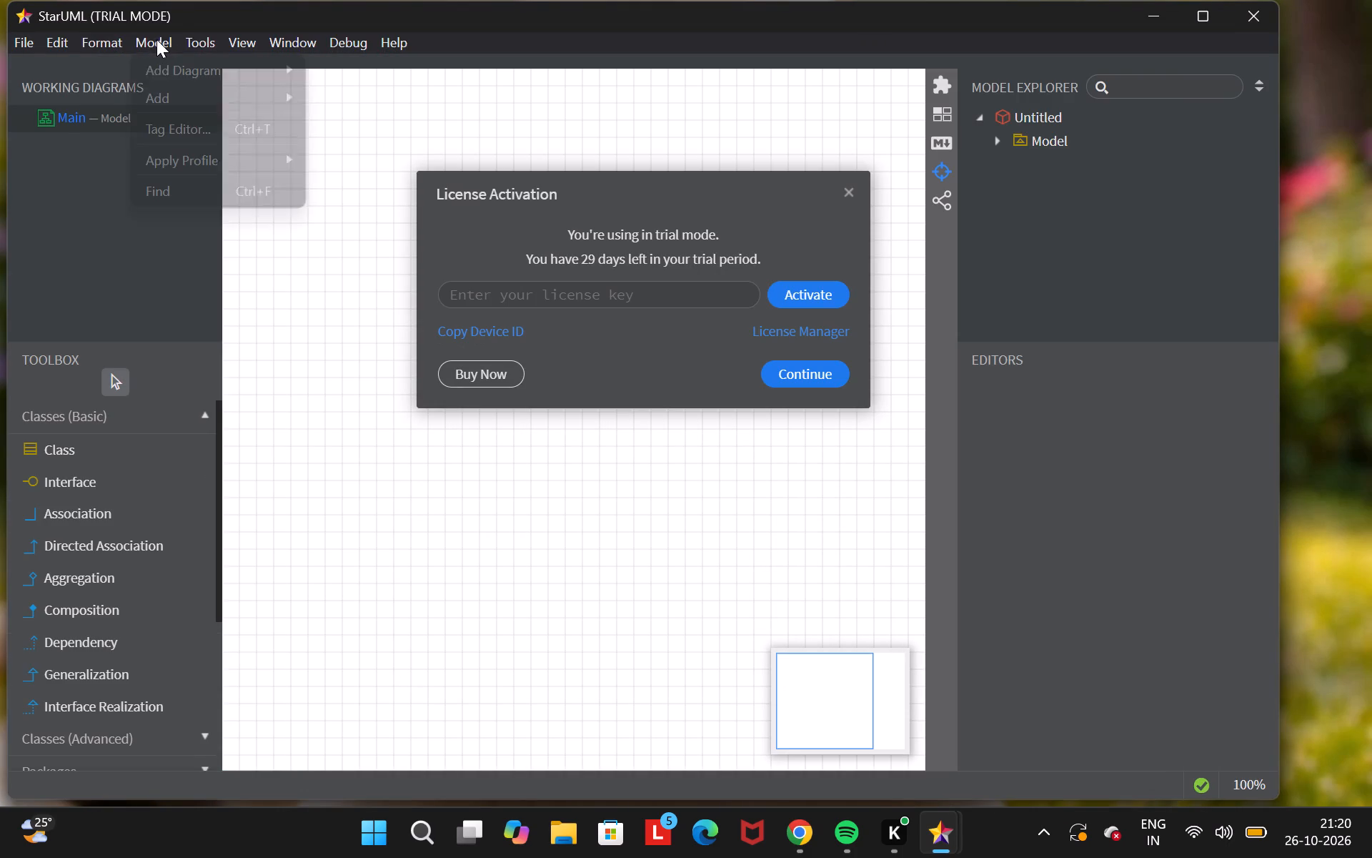
{"action": "left_click", "coordinate": [192, 57]}
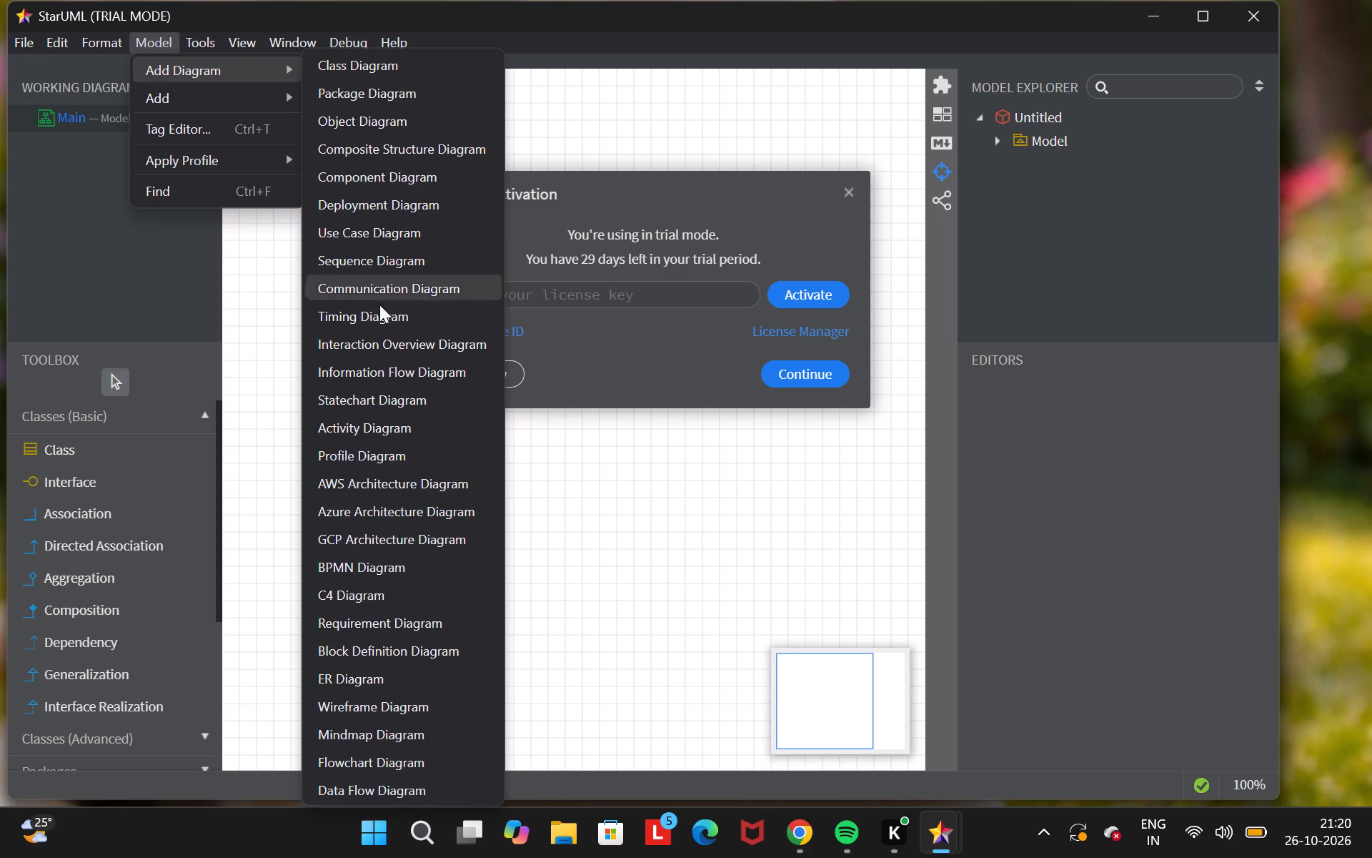
{"action": "left_click", "coordinate": [389, 422]}
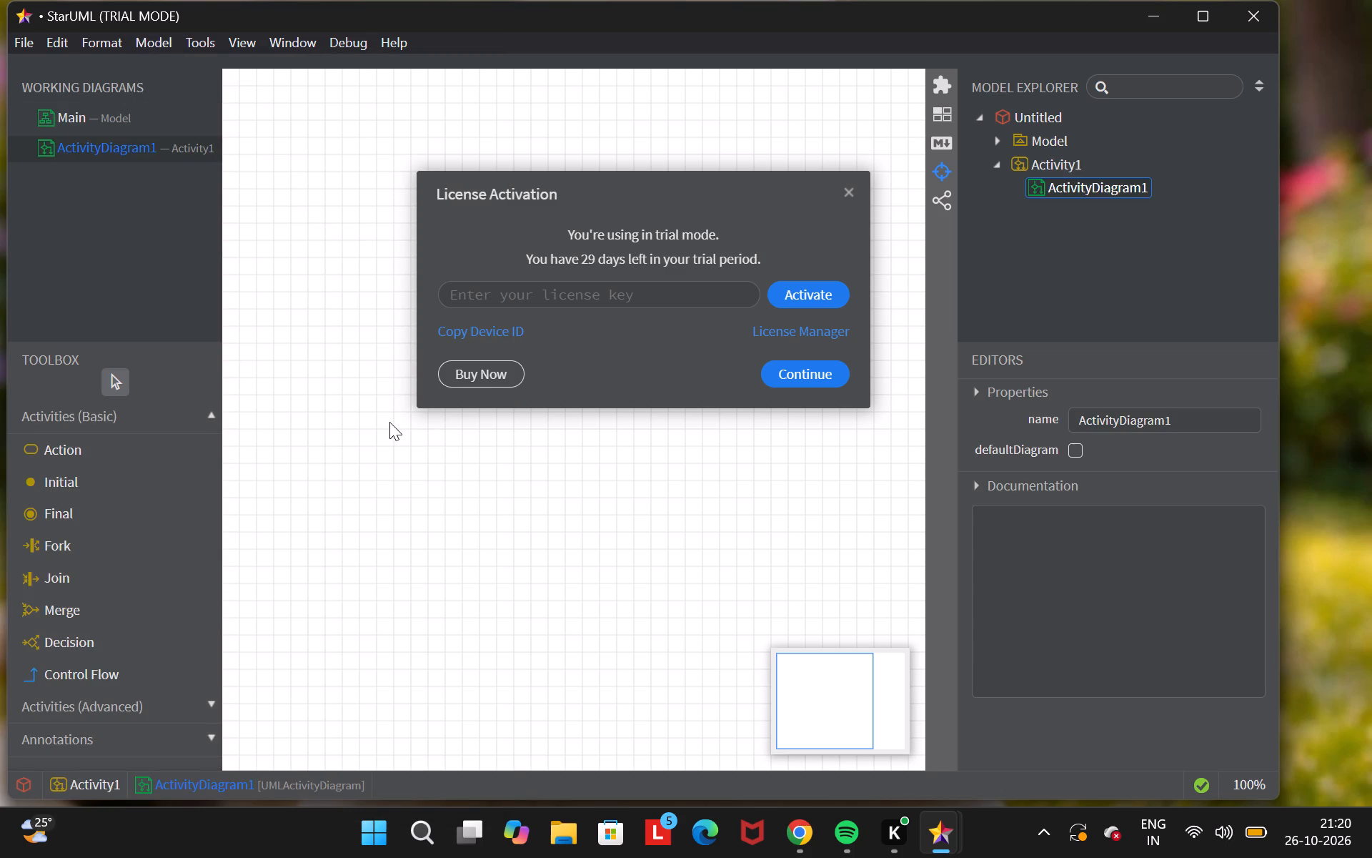
{"action": "left_click", "coordinate": [850, 192]}
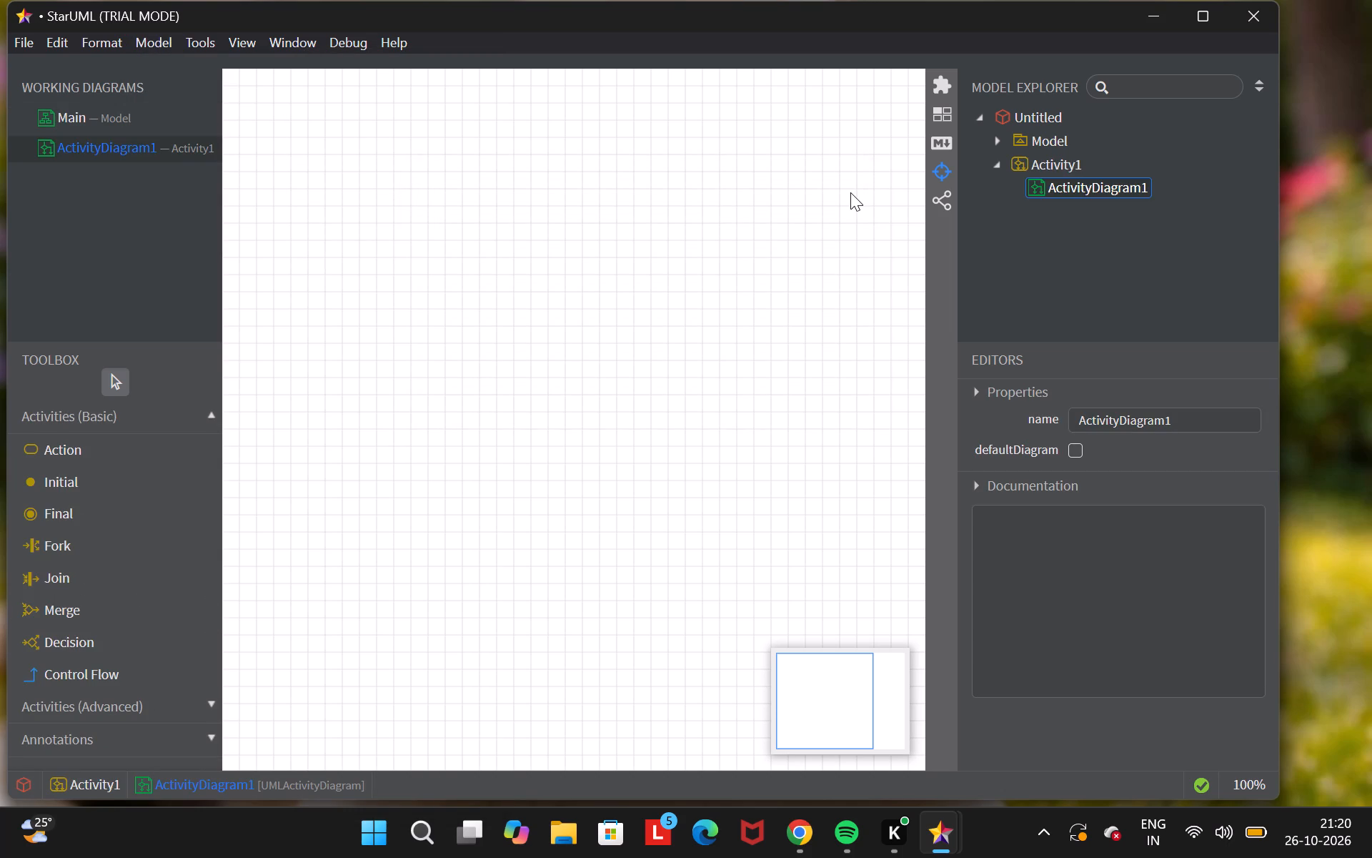
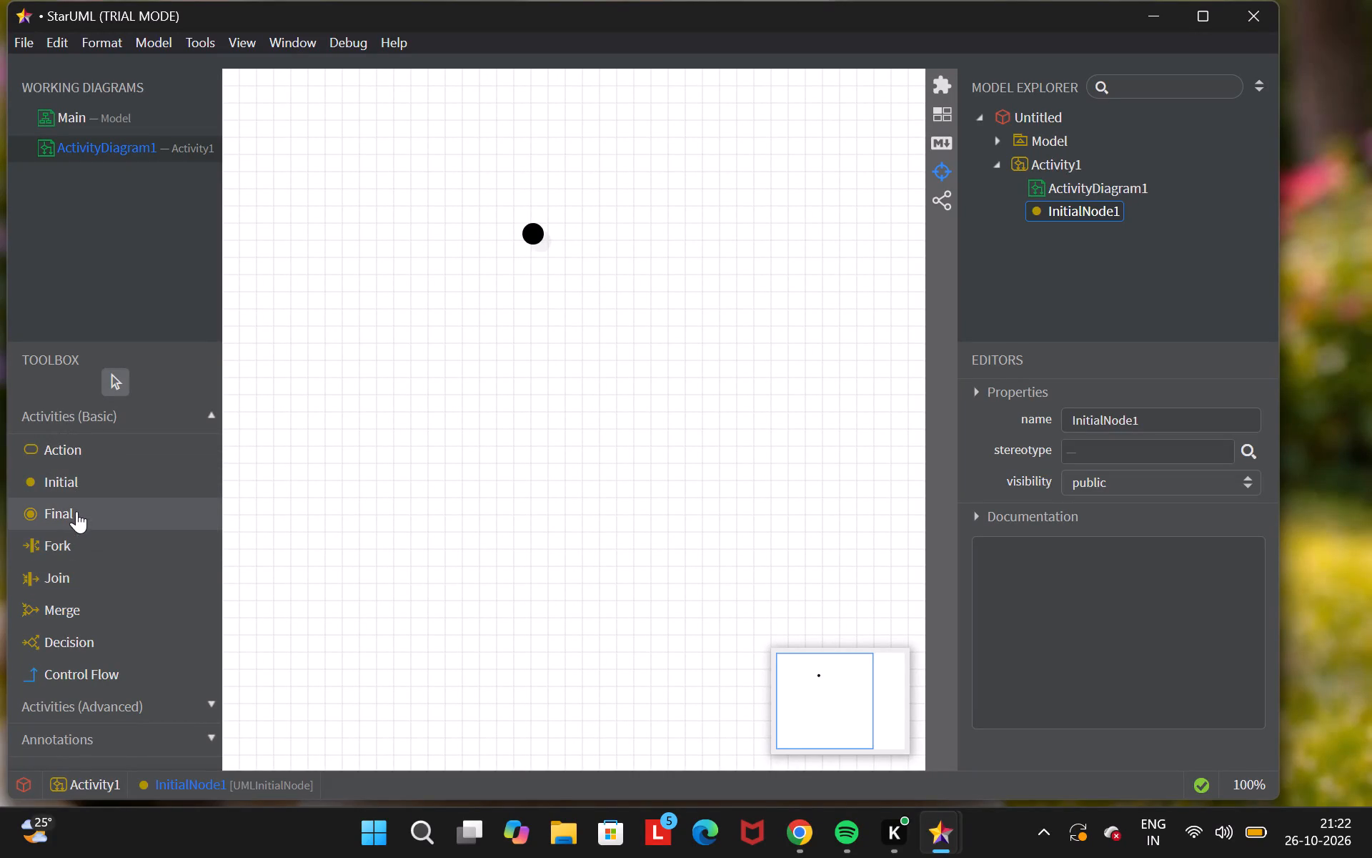
Add an action named "shows id card" to the activity diagram just below the initial node.
{"action": "left_click", "coordinate": [114, 453]}
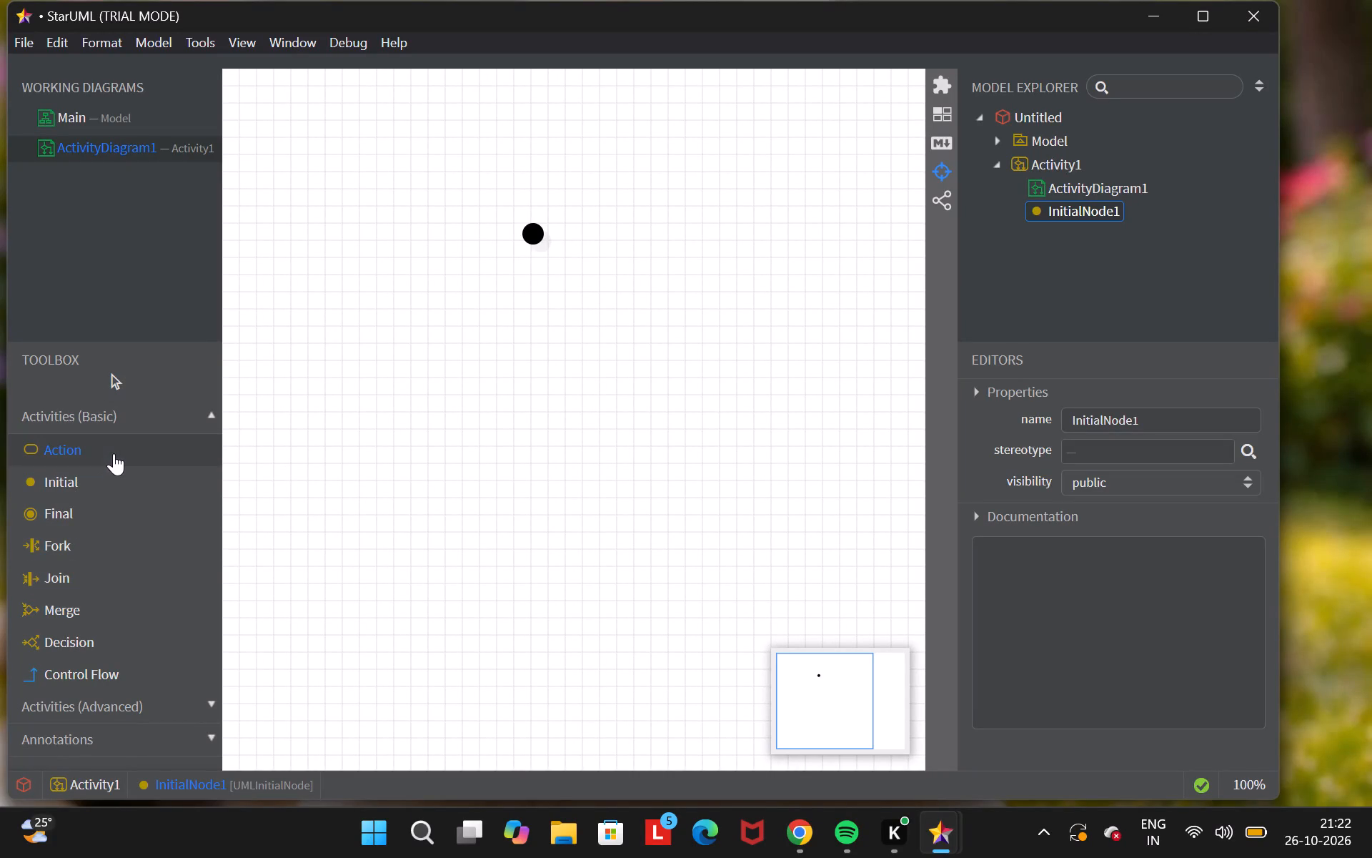
{"action": "left_click_drag", "start_coordinate": [515, 279], "coordinate": [550, 294]}
{"action": "left_click_drag", "start_coordinate": [550, 294], "coordinate": [572, 310]}
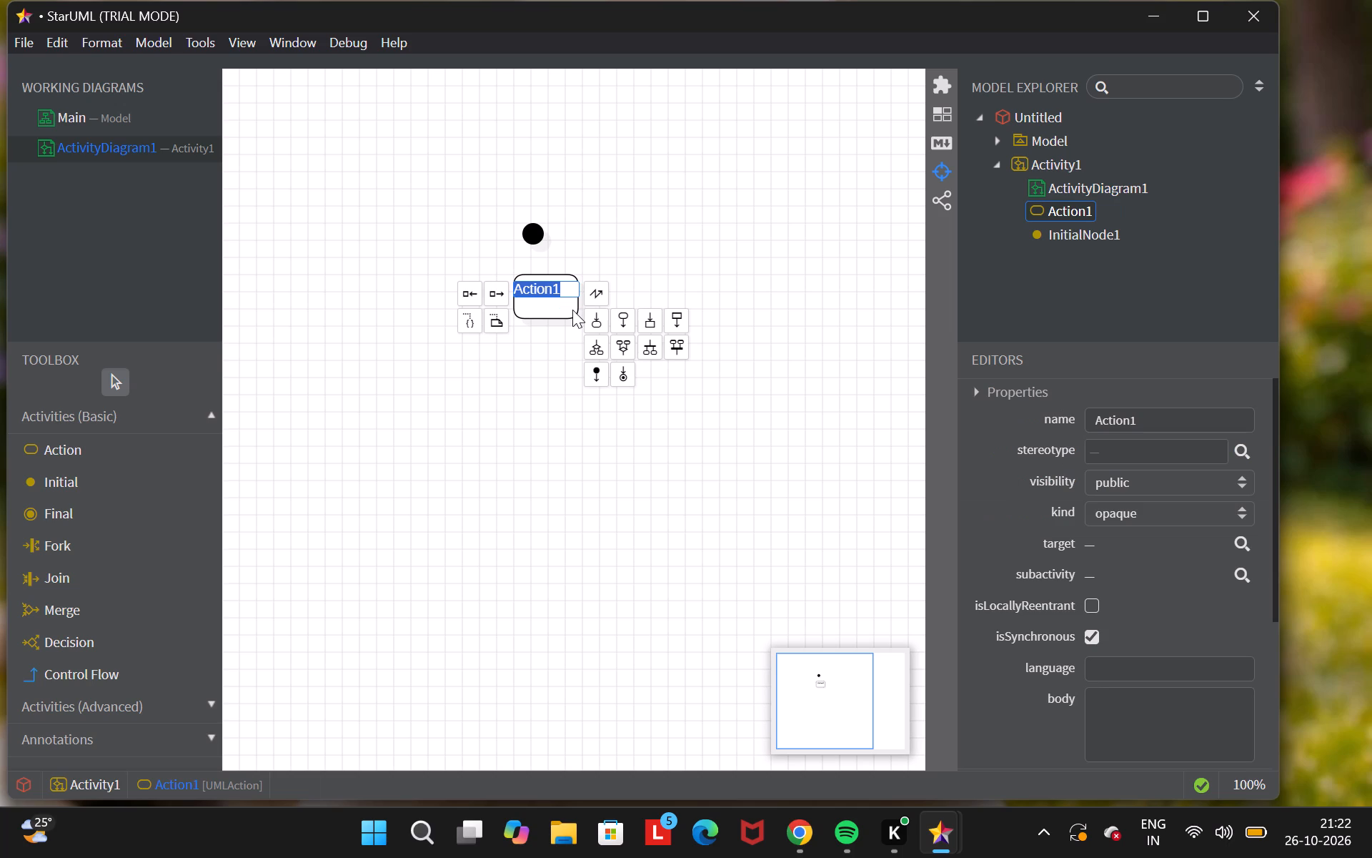
{"action": "key", "text": "BackSpace"}
{"action": "type", "text": "shows"}
{"action": "key", "text": "space"}
{"action": "type", "text": "id c"}
{"action": "key", "text": "a"}
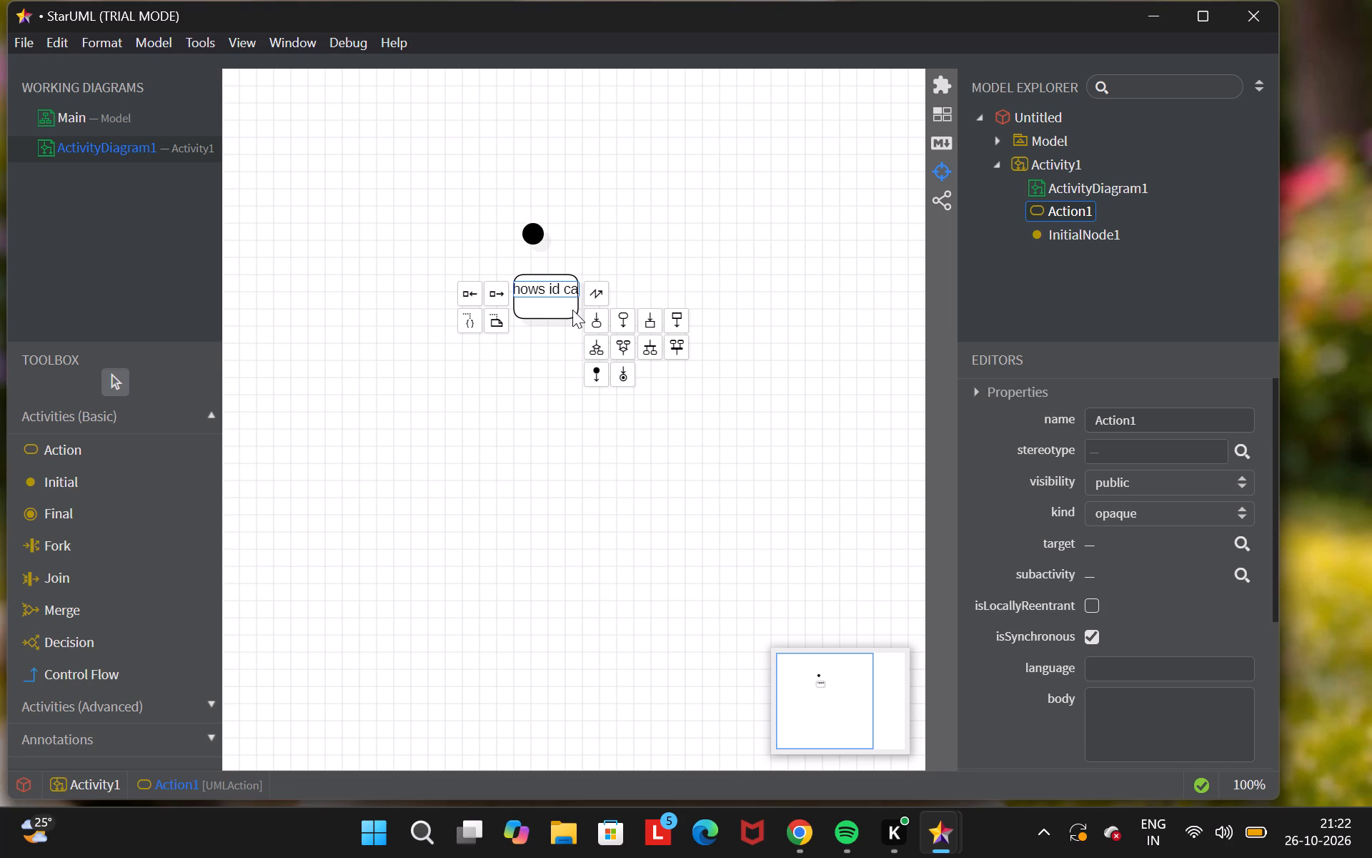
{"action": "type", "text": "rd"}
{"action": "key", "text": "Return"}
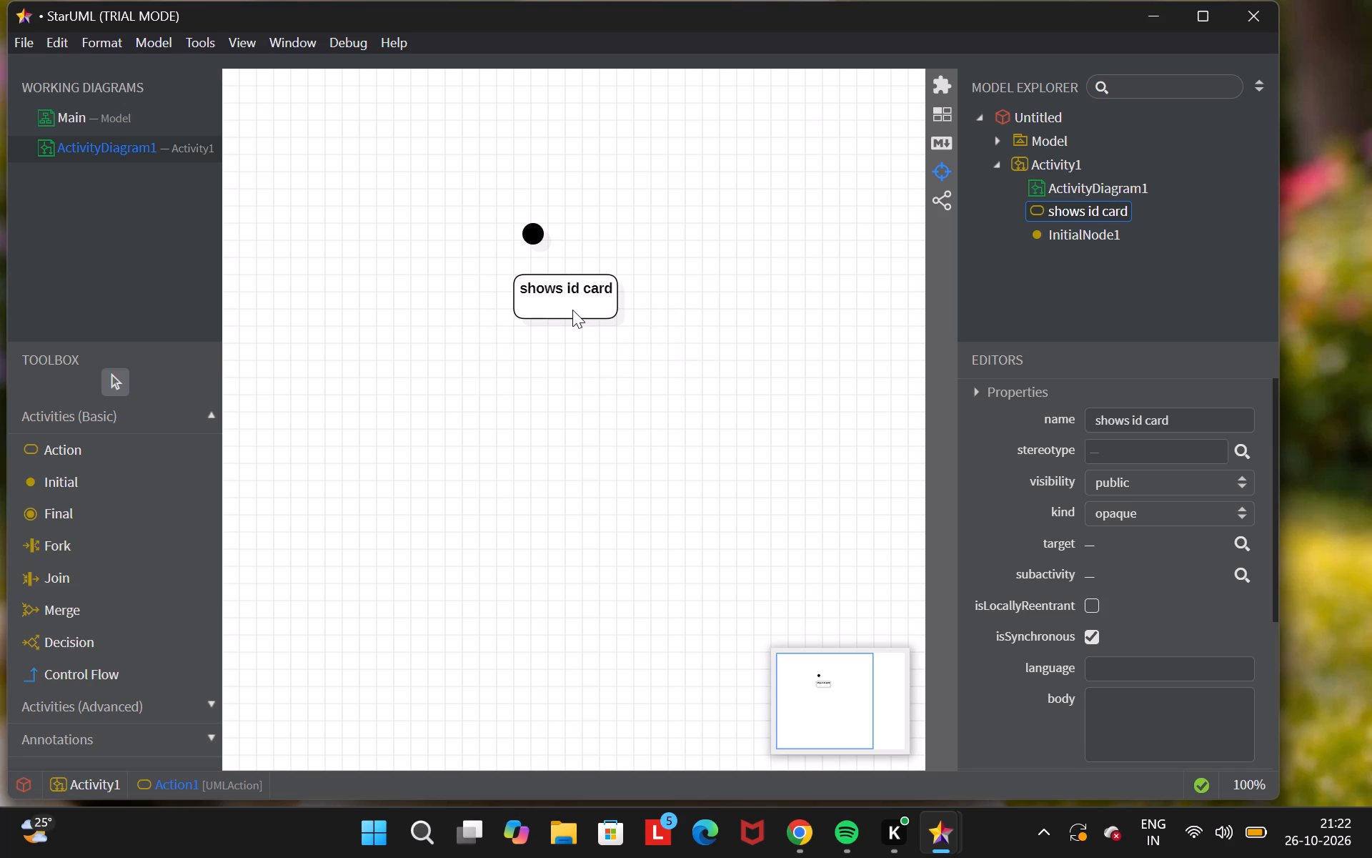
Shift the "shows id card" action slightly left so it sits more centrally beneath the initial node.
{"action": "left_click", "coordinate": [524, 297]}
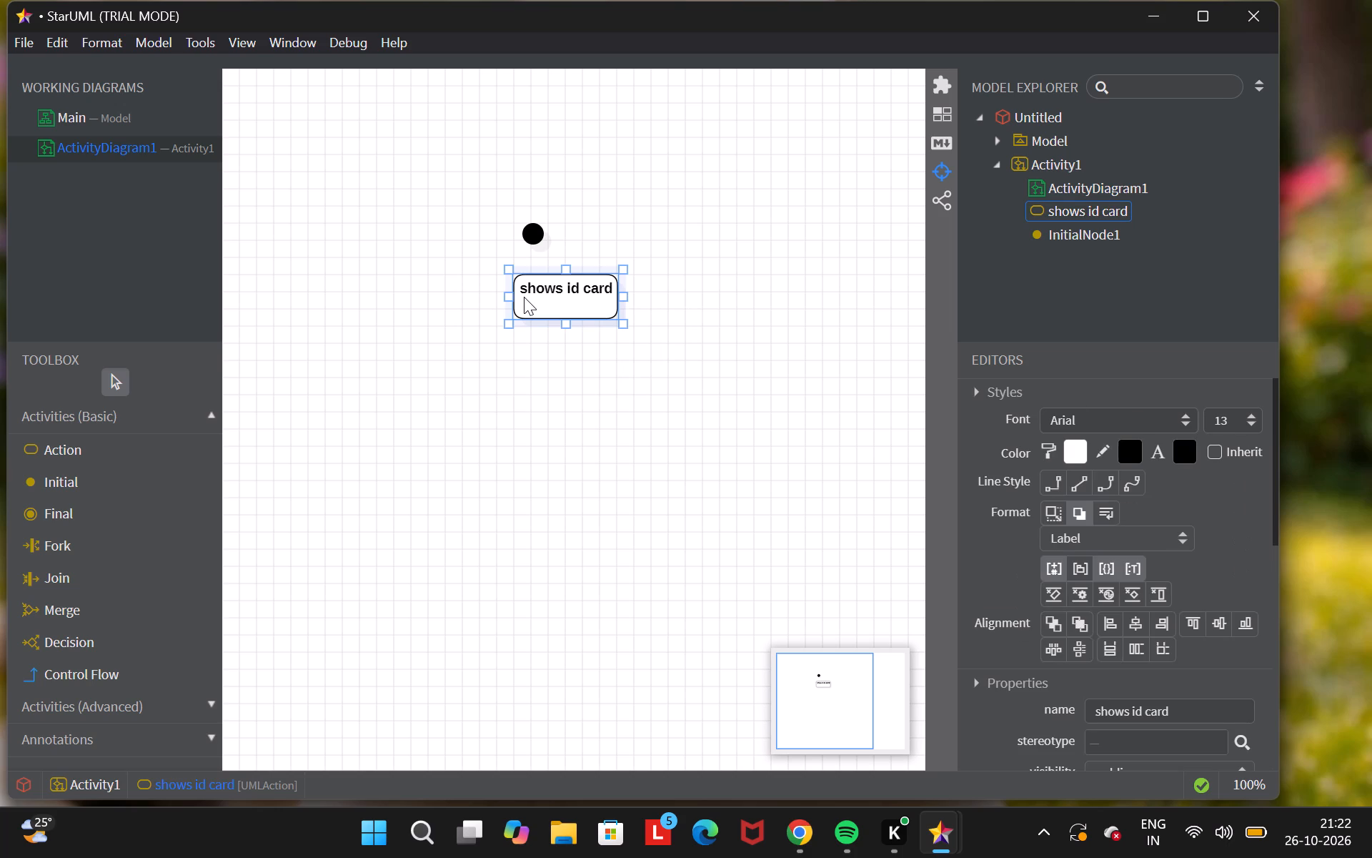
{"action": "left_click_drag", "start_coordinate": [509, 292], "coordinate": [493, 292]}
{"action": "left_click", "coordinate": [569, 375]}
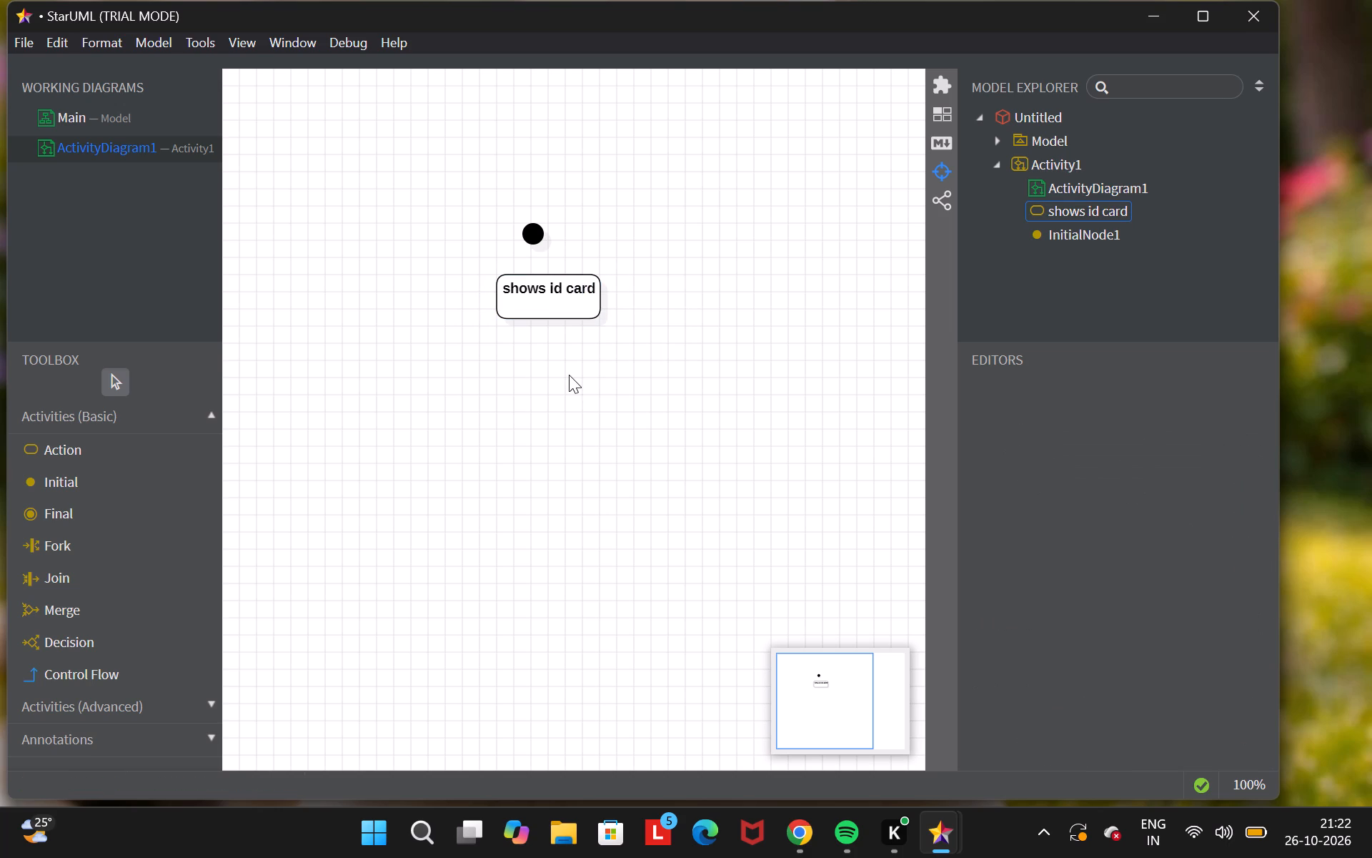
Add a second action named "requests for specific book" below the "shows id card" action.
{"action": "left_click", "coordinate": [93, 455]}
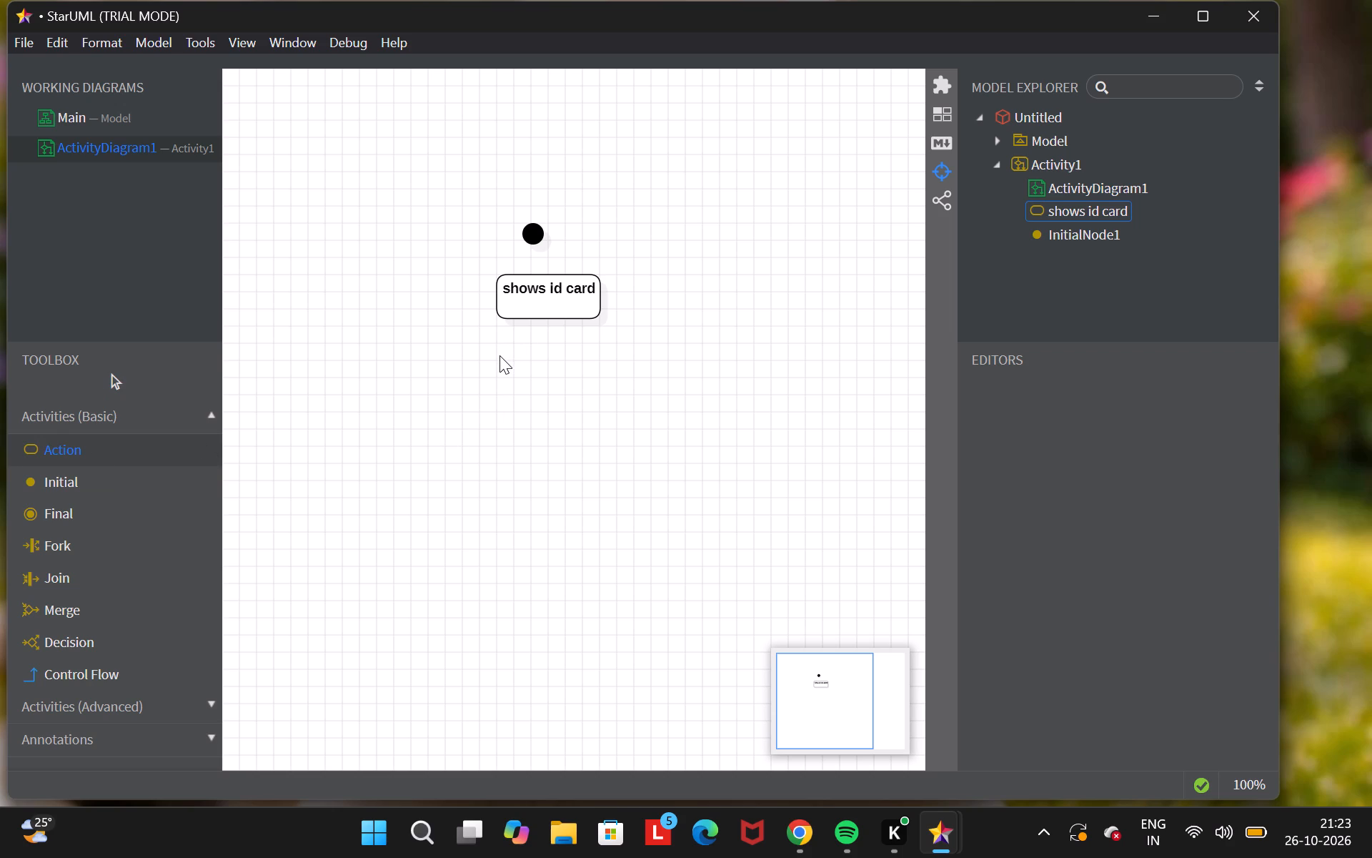
{"action": "left_click_drag", "start_coordinate": [499, 355], "coordinate": [604, 387]}
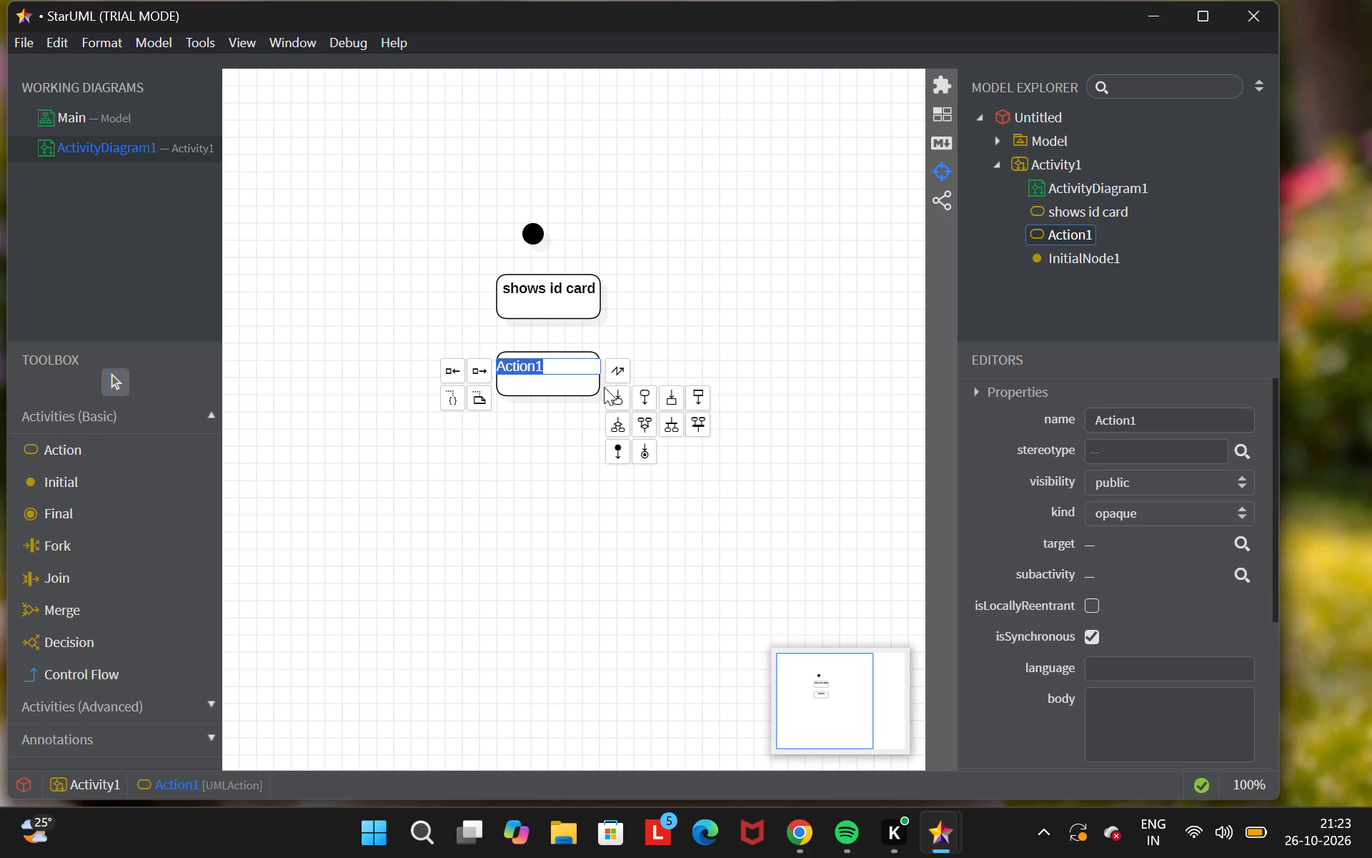
{"action": "key", "text": "BackSpace"}
{"action": "type", "text": "requests for specific book"}
{"action": "key", "text": "Return"}
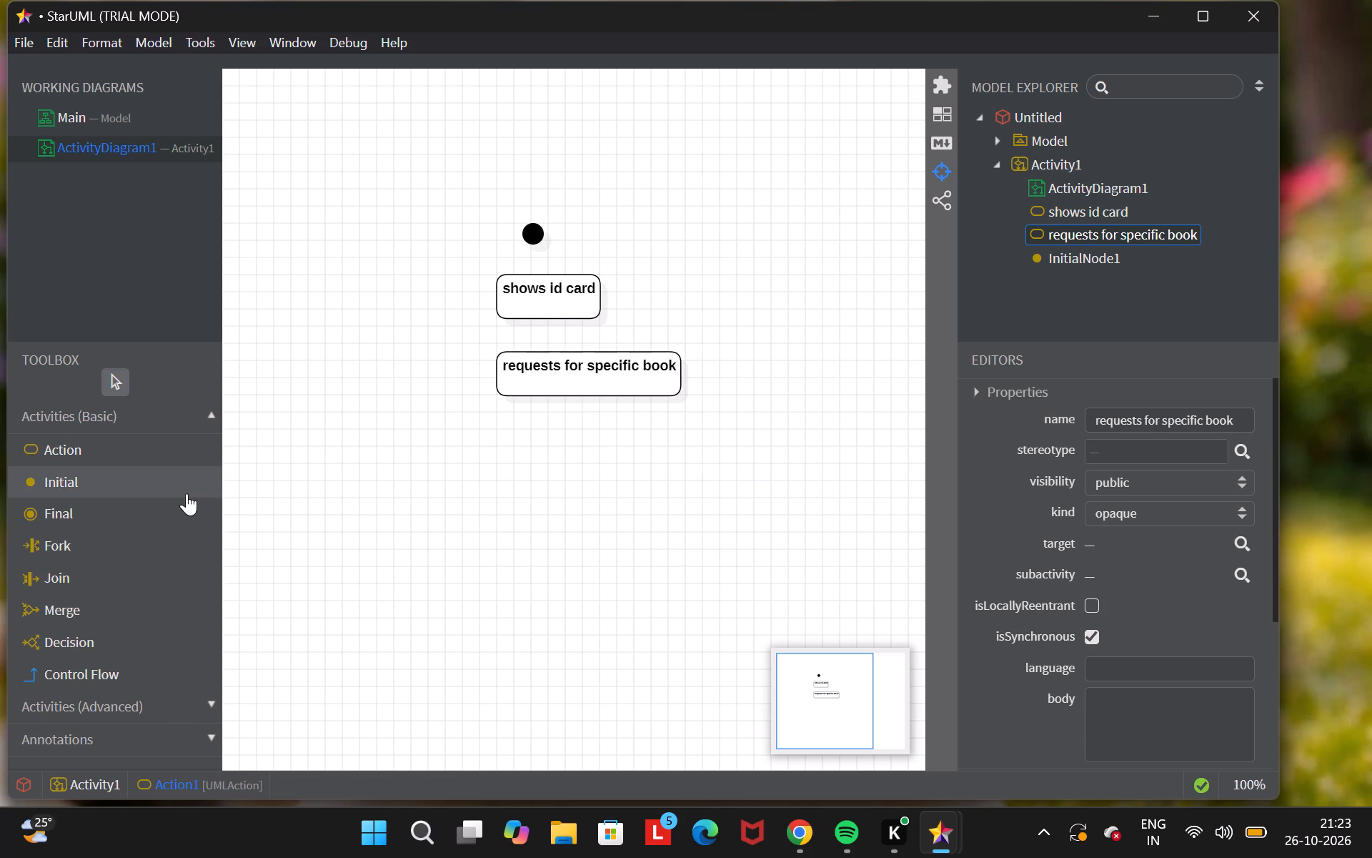
Look through the basic, advanced and annotation elements for a suitable shape to add after the "requests for specific book" action.
{"action": "left_click", "coordinate": [97, 450]}
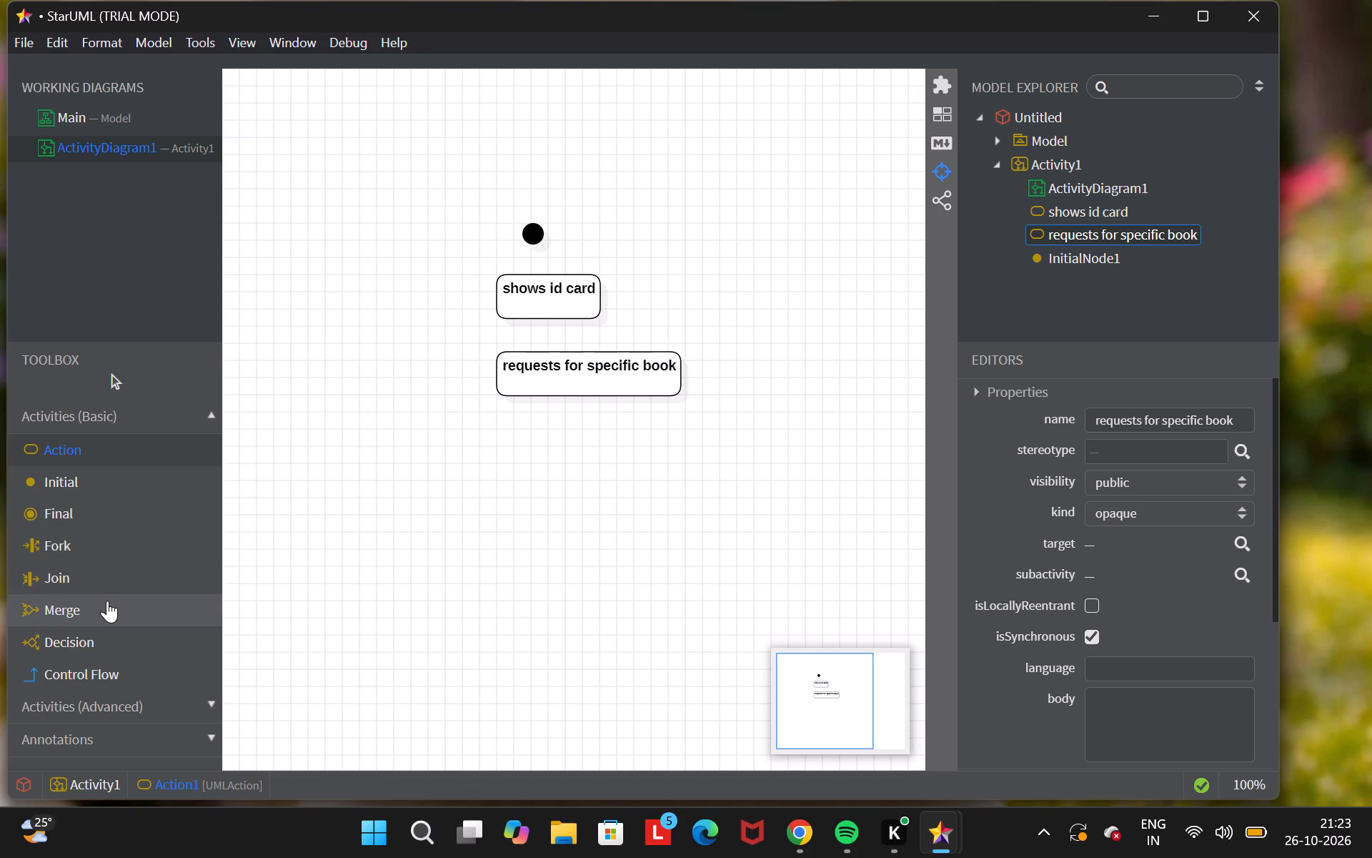
{"action": "scroll", "coordinate": [107, 601], "scroll_direction": "down", "scroll_amount": 1}
{"action": "left_click", "coordinate": [144, 675]}
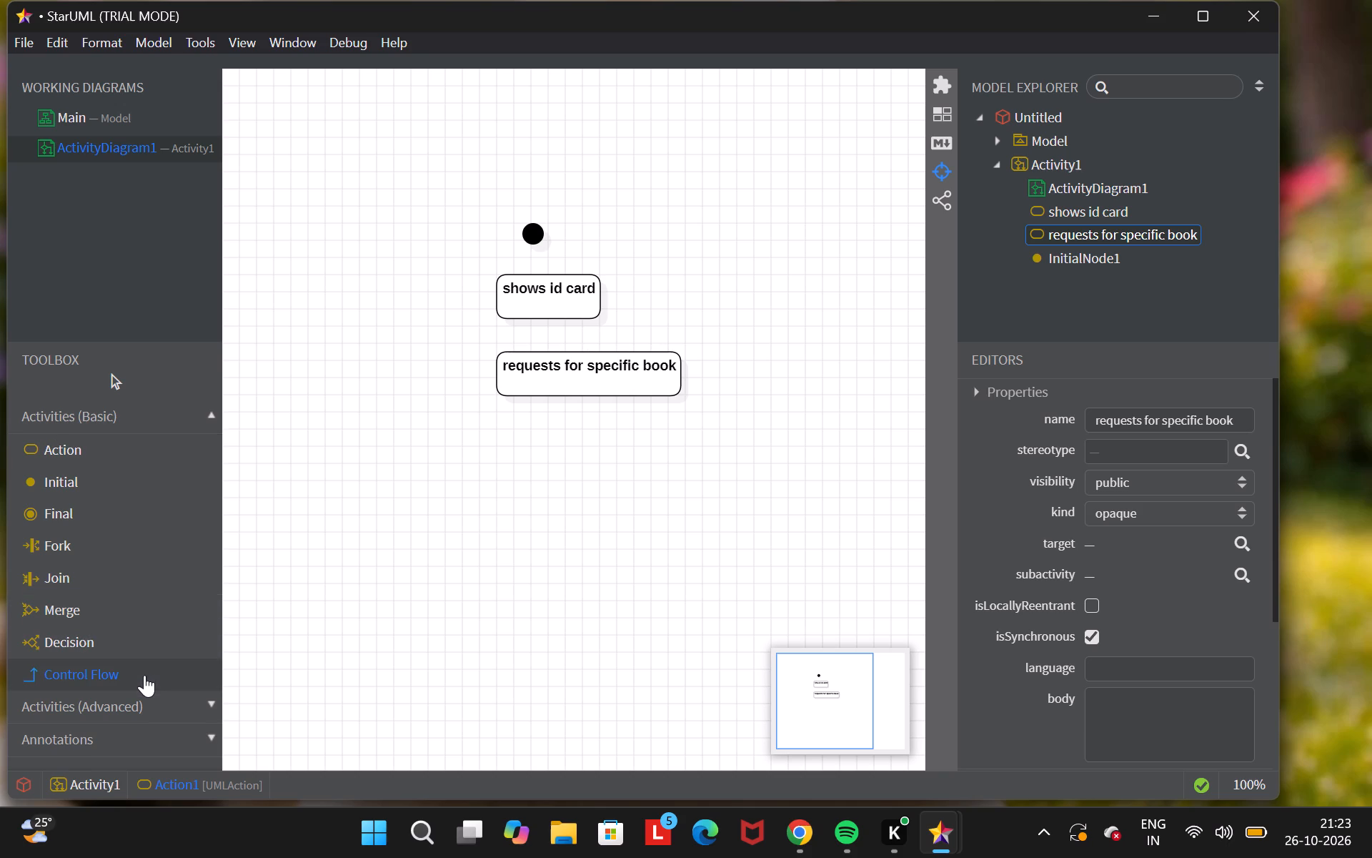
{"action": "left_click", "coordinate": [209, 703]}
{"action": "scroll", "coordinate": [209, 703], "scroll_direction": "down", "scroll_amount": 2}
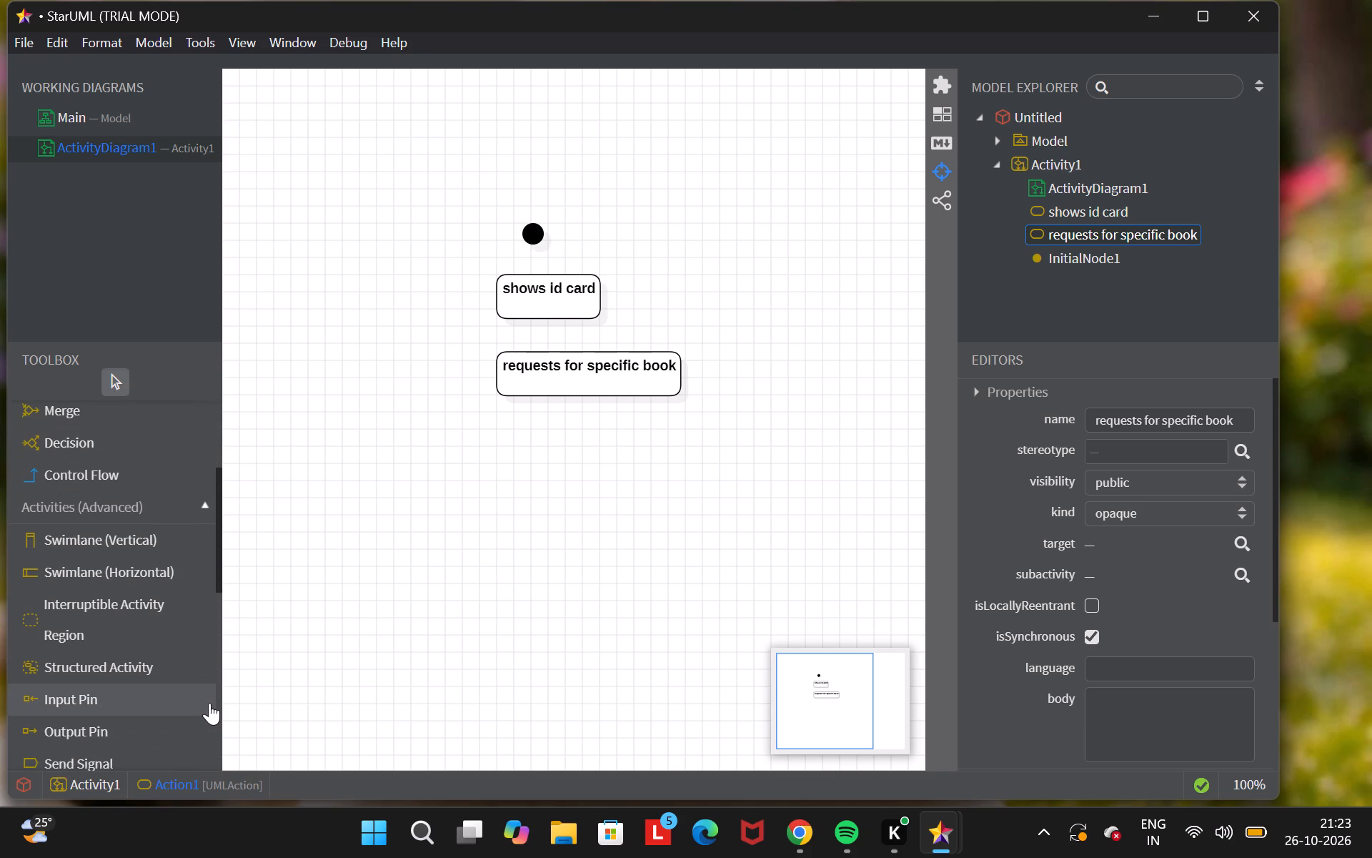
{"action": "scroll", "coordinate": [209, 703], "scroll_direction": "down", "scroll_amount": 2}
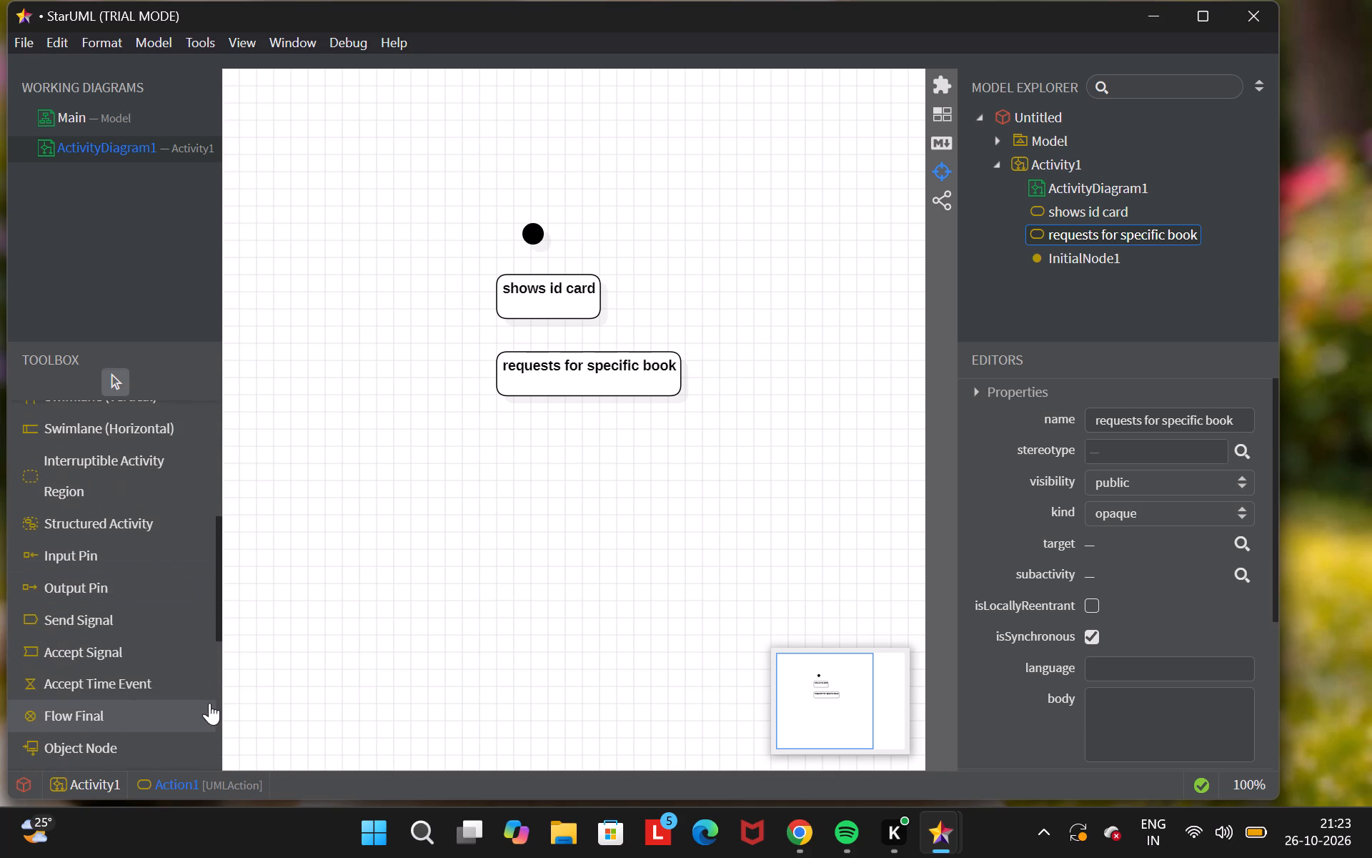
{"action": "scroll", "coordinate": [209, 703], "scroll_direction": "down", "scroll_amount": 2}
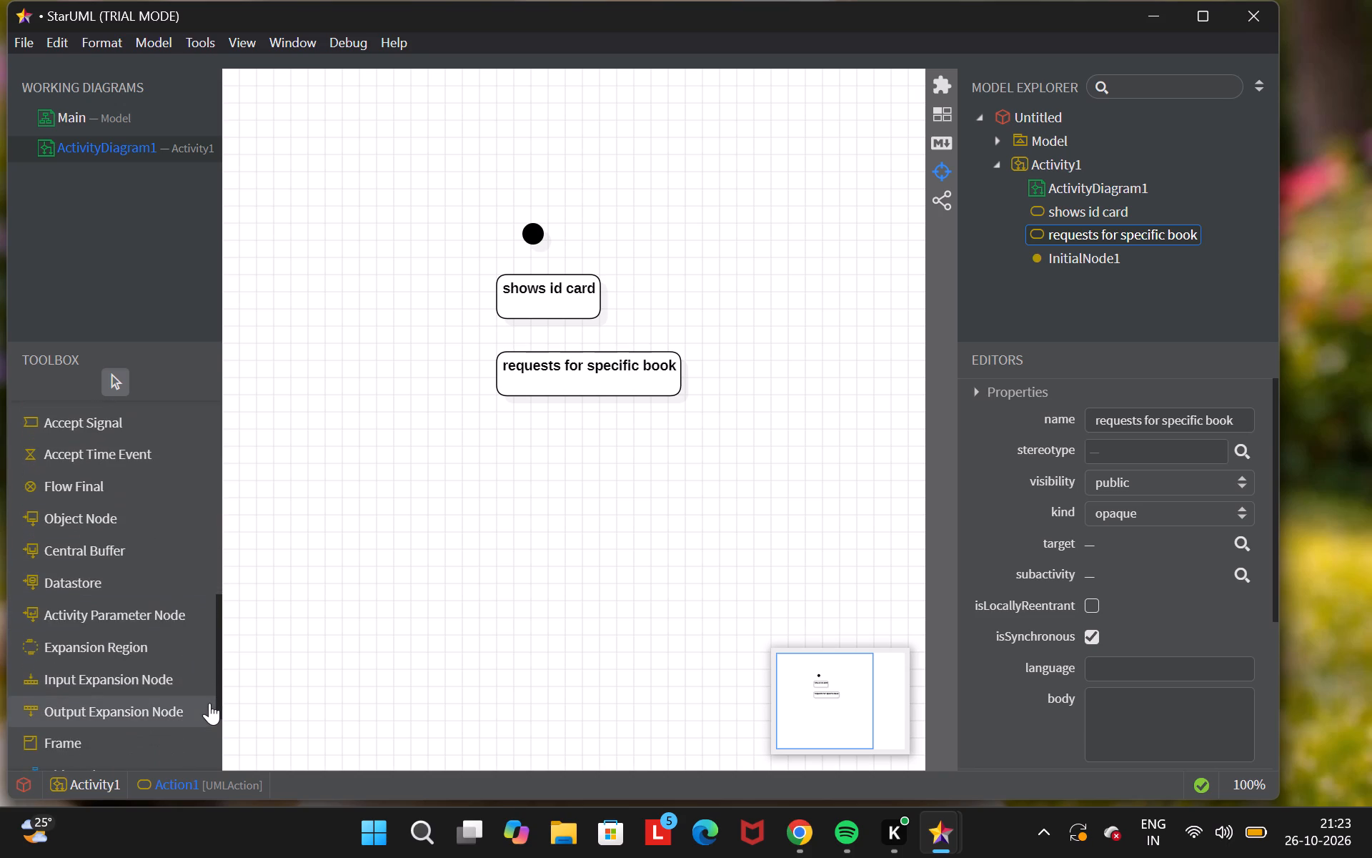
{"action": "scroll", "coordinate": [209, 703], "scroll_direction": "down", "scroll_amount": 2}
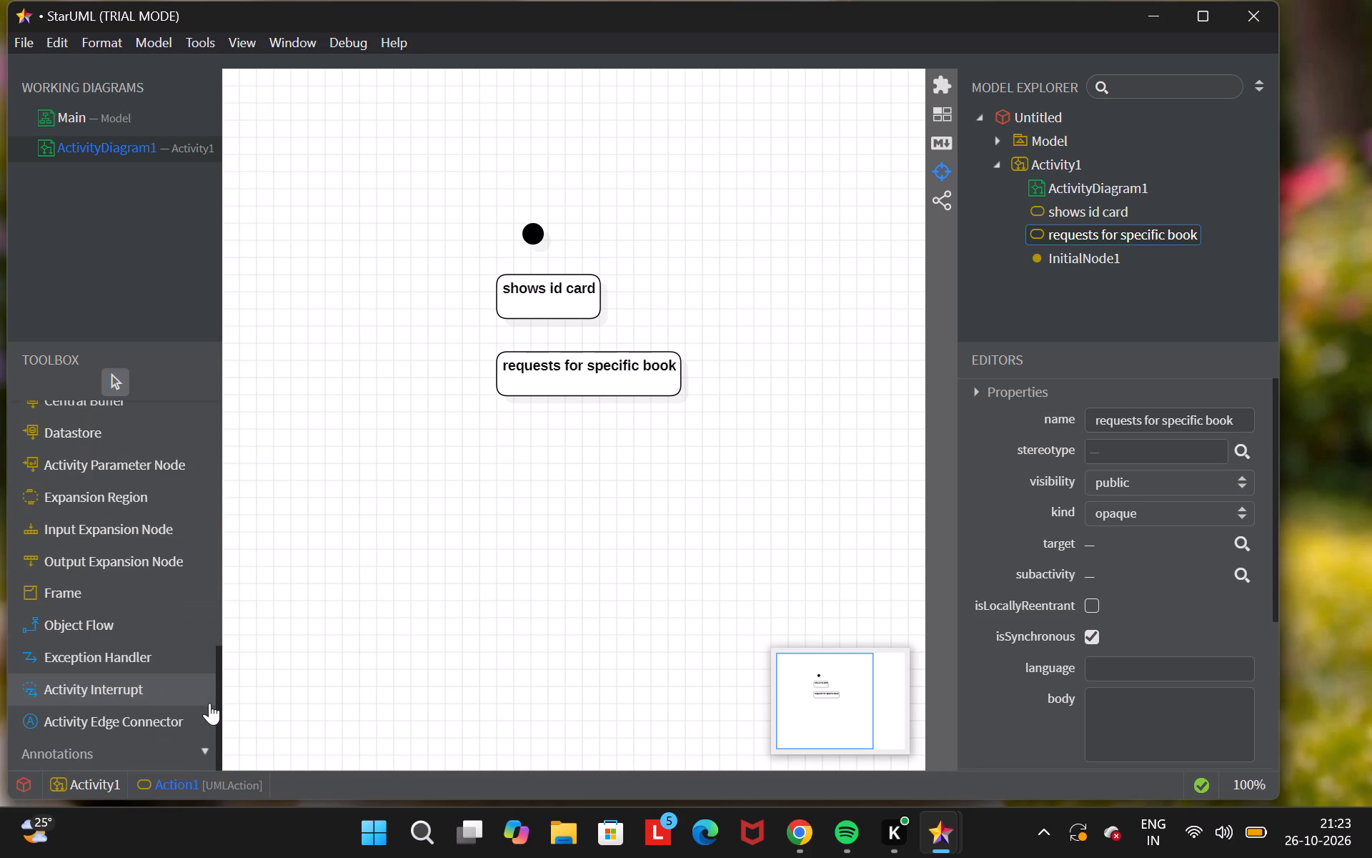
{"action": "left_click", "coordinate": [206, 752]}
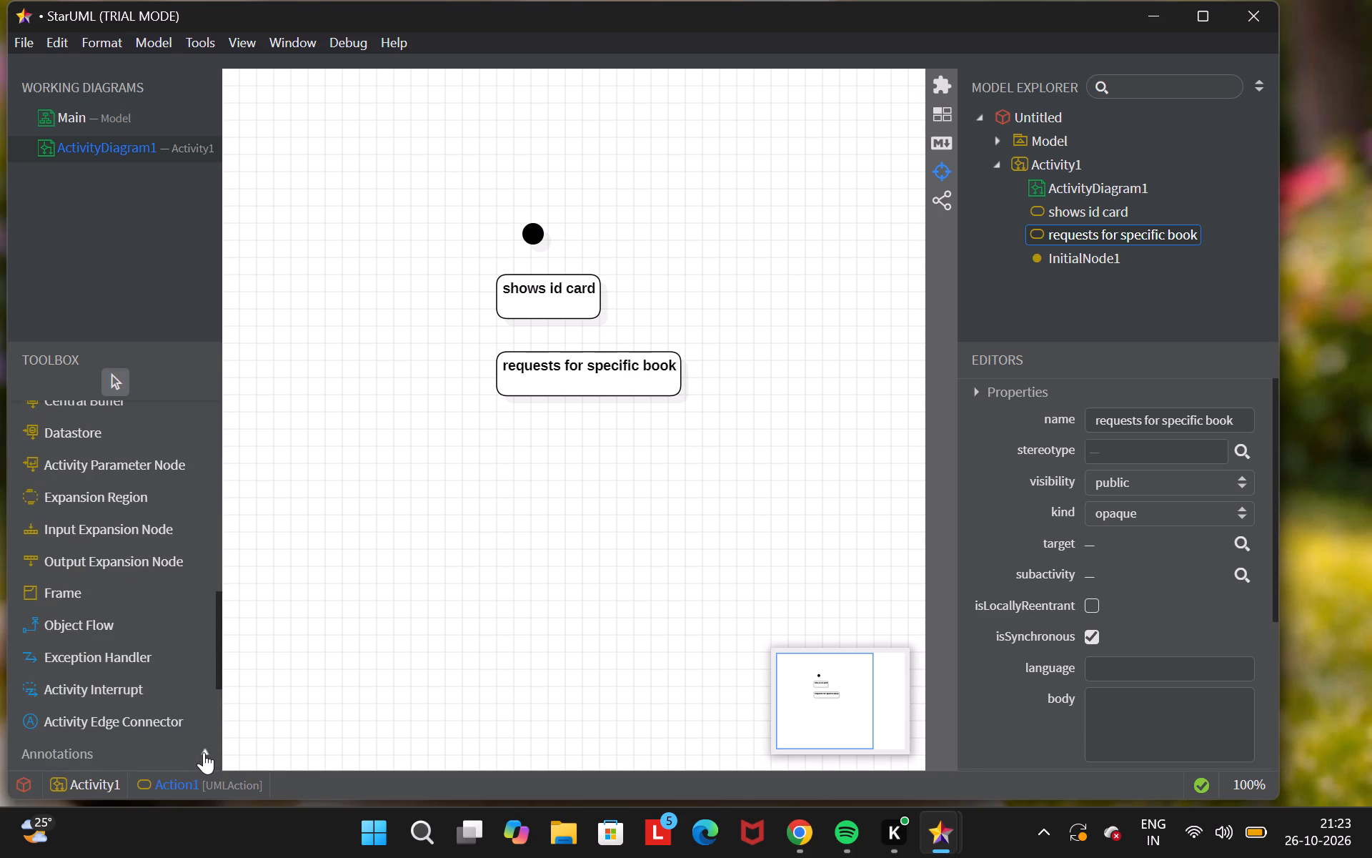
{"action": "left_click", "coordinate": [203, 751]}
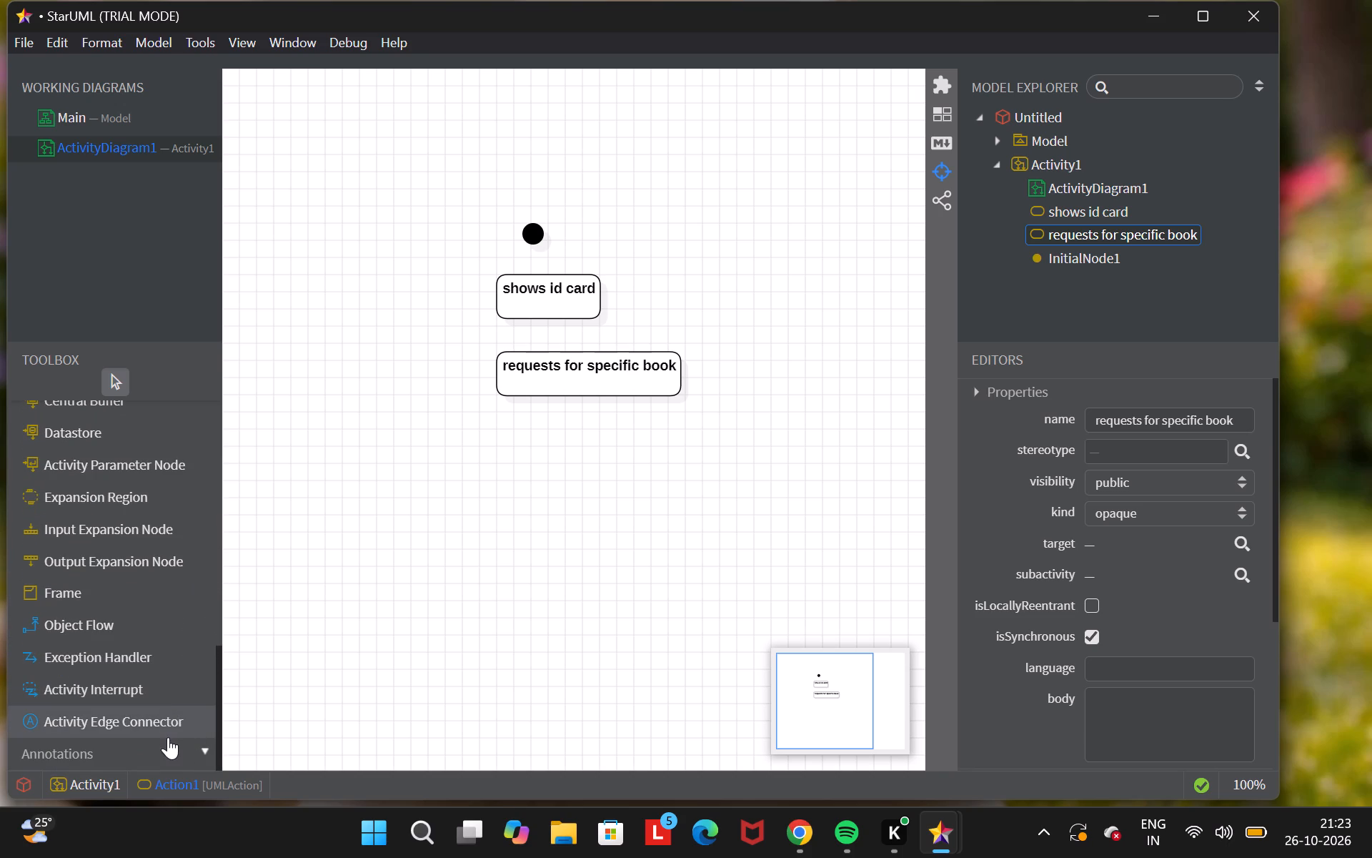
{"action": "scroll", "coordinate": [171, 745], "scroll_direction": "down", "scroll_amount": 1}
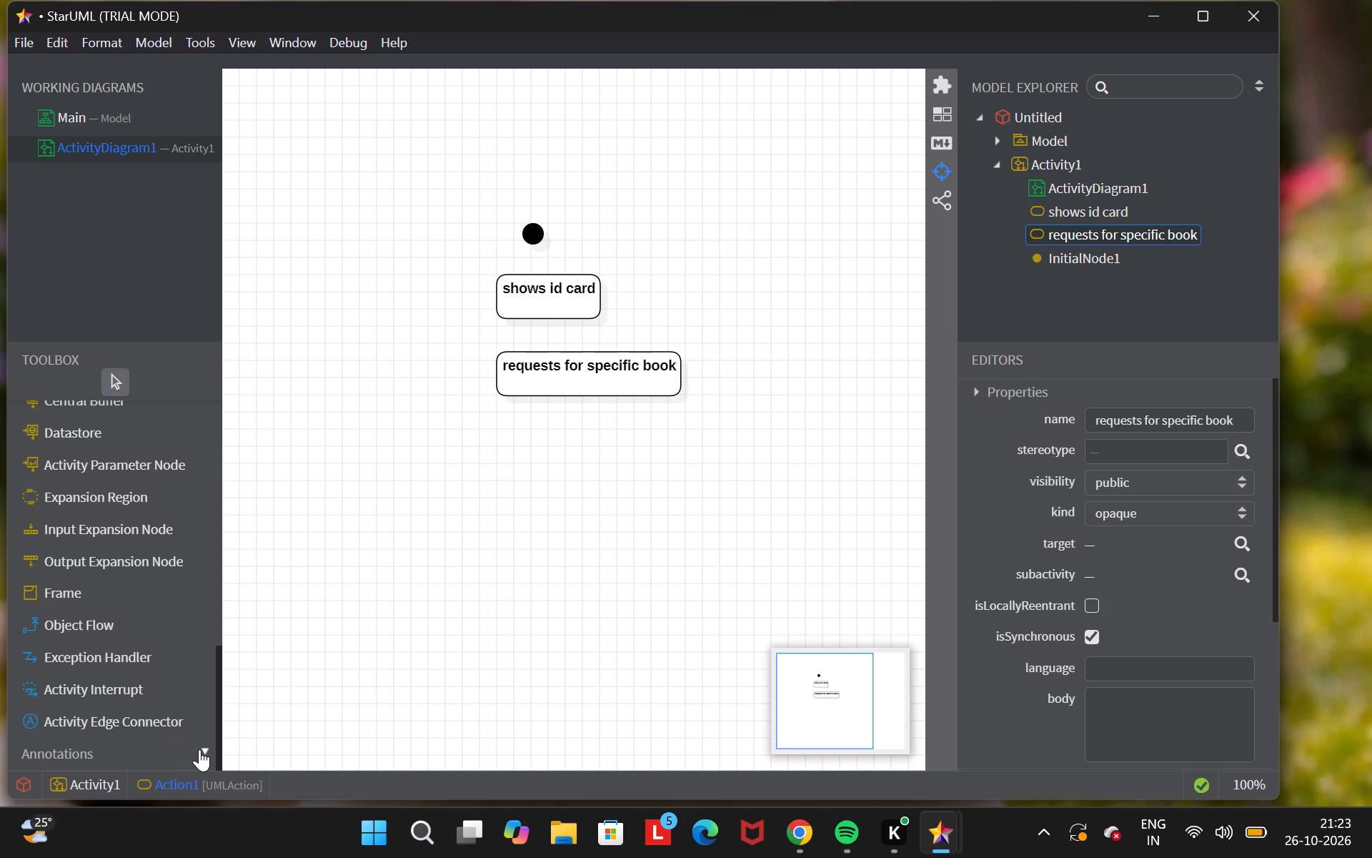
{"action": "left_click", "coordinate": [199, 749]}
{"action": "scroll", "coordinate": [199, 749], "scroll_direction": "down", "scroll_amount": 2}
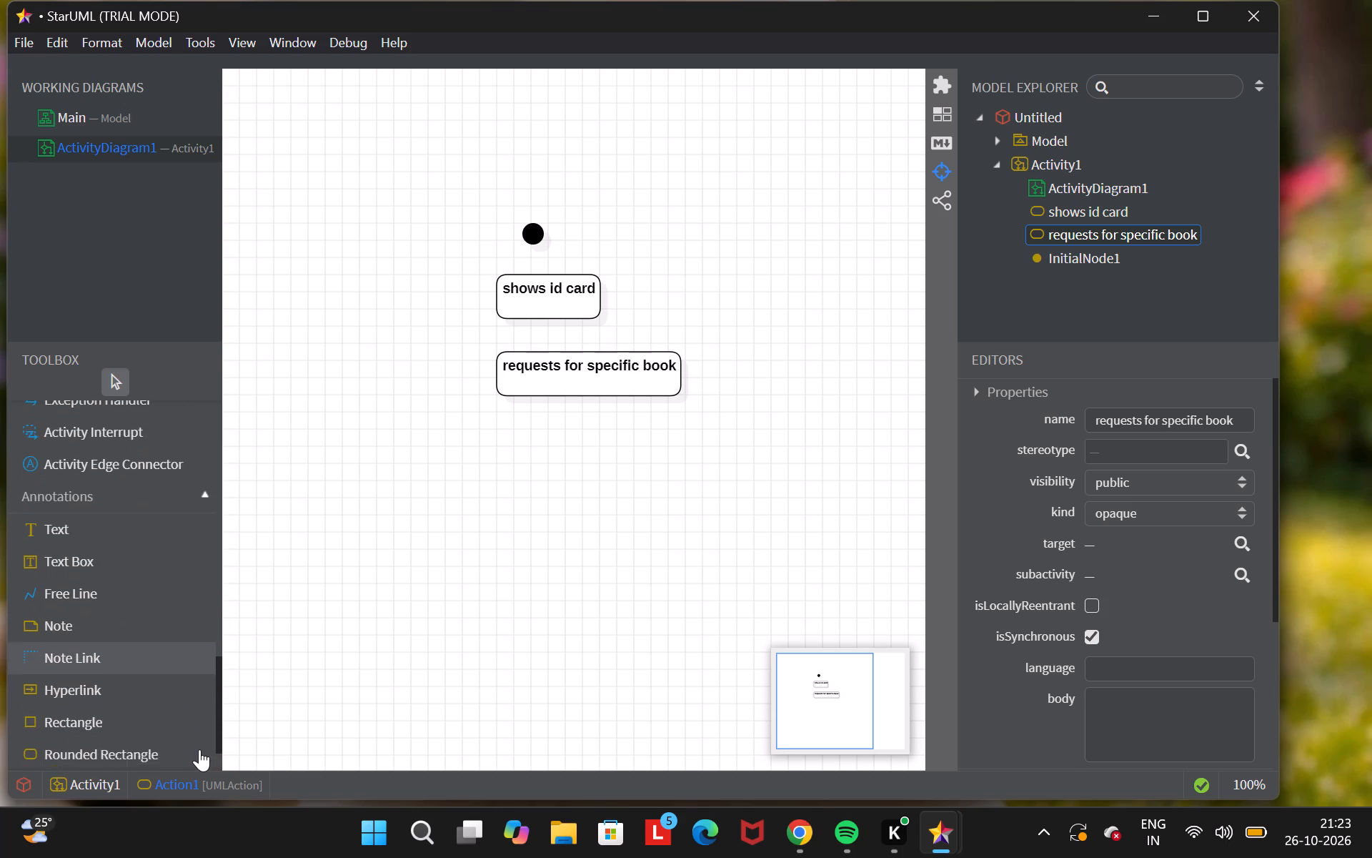
{"action": "scroll", "coordinate": [199, 749], "scroll_direction": "down", "scroll_amount": 3}
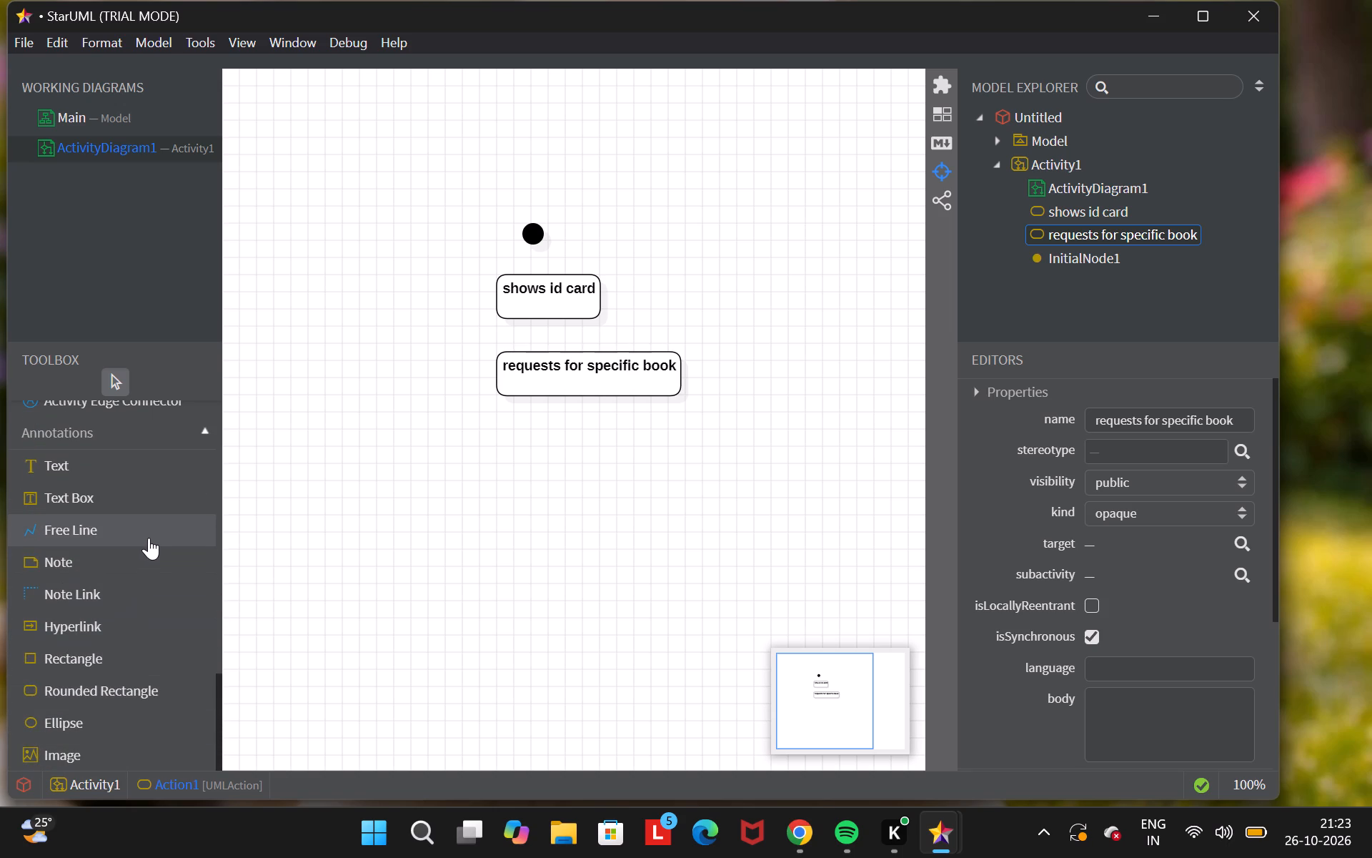
{"action": "scroll", "coordinate": [149, 538], "scroll_direction": "up", "scroll_amount": 1}
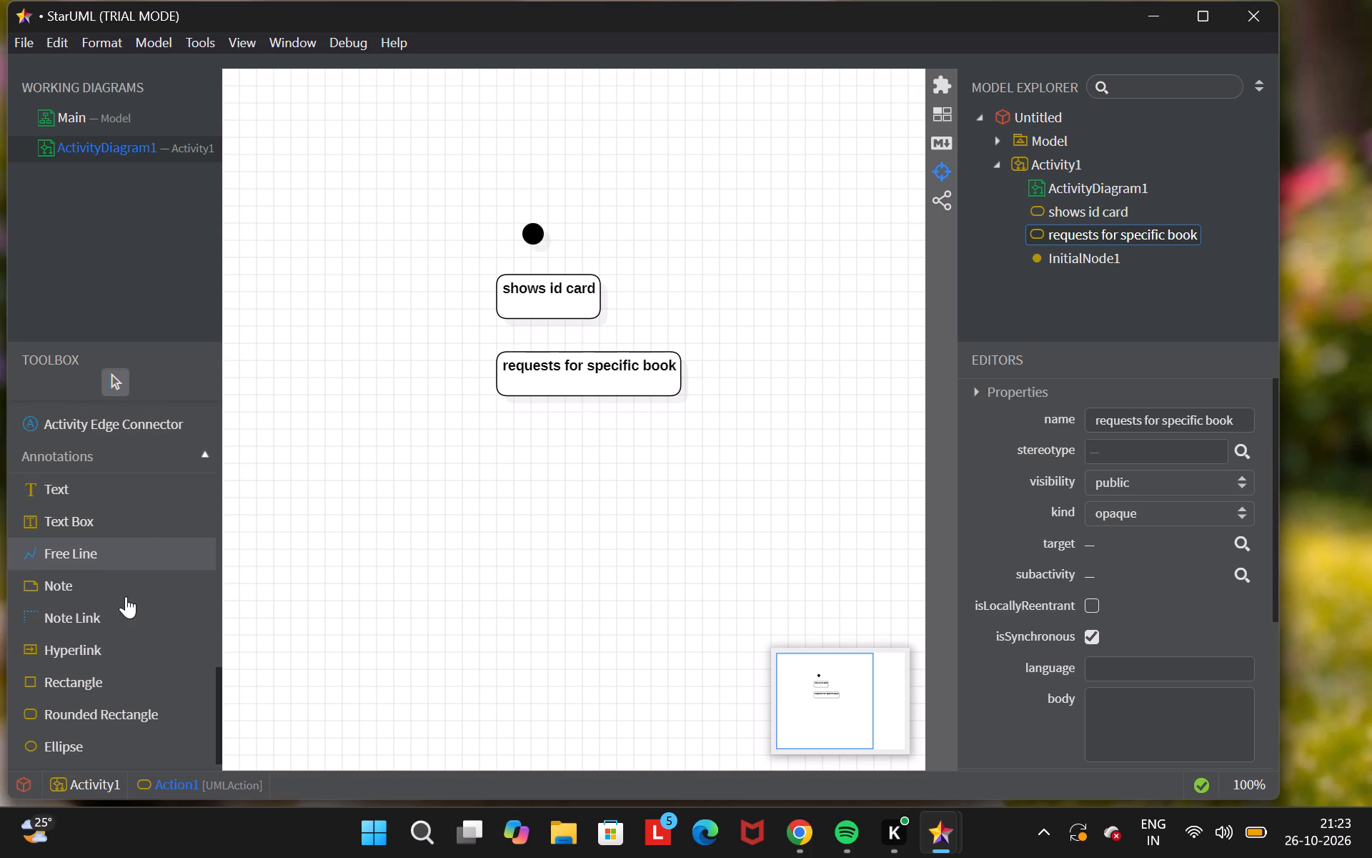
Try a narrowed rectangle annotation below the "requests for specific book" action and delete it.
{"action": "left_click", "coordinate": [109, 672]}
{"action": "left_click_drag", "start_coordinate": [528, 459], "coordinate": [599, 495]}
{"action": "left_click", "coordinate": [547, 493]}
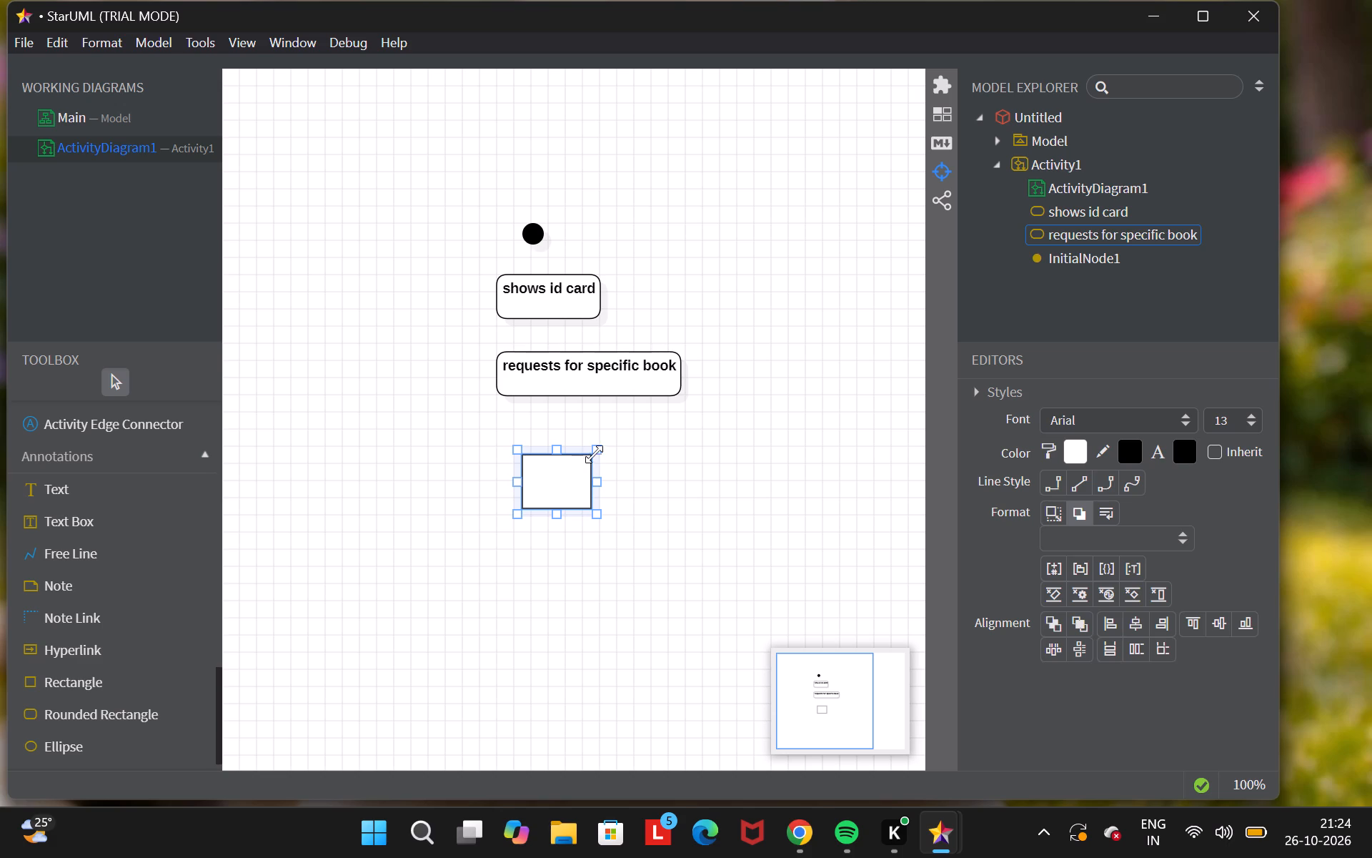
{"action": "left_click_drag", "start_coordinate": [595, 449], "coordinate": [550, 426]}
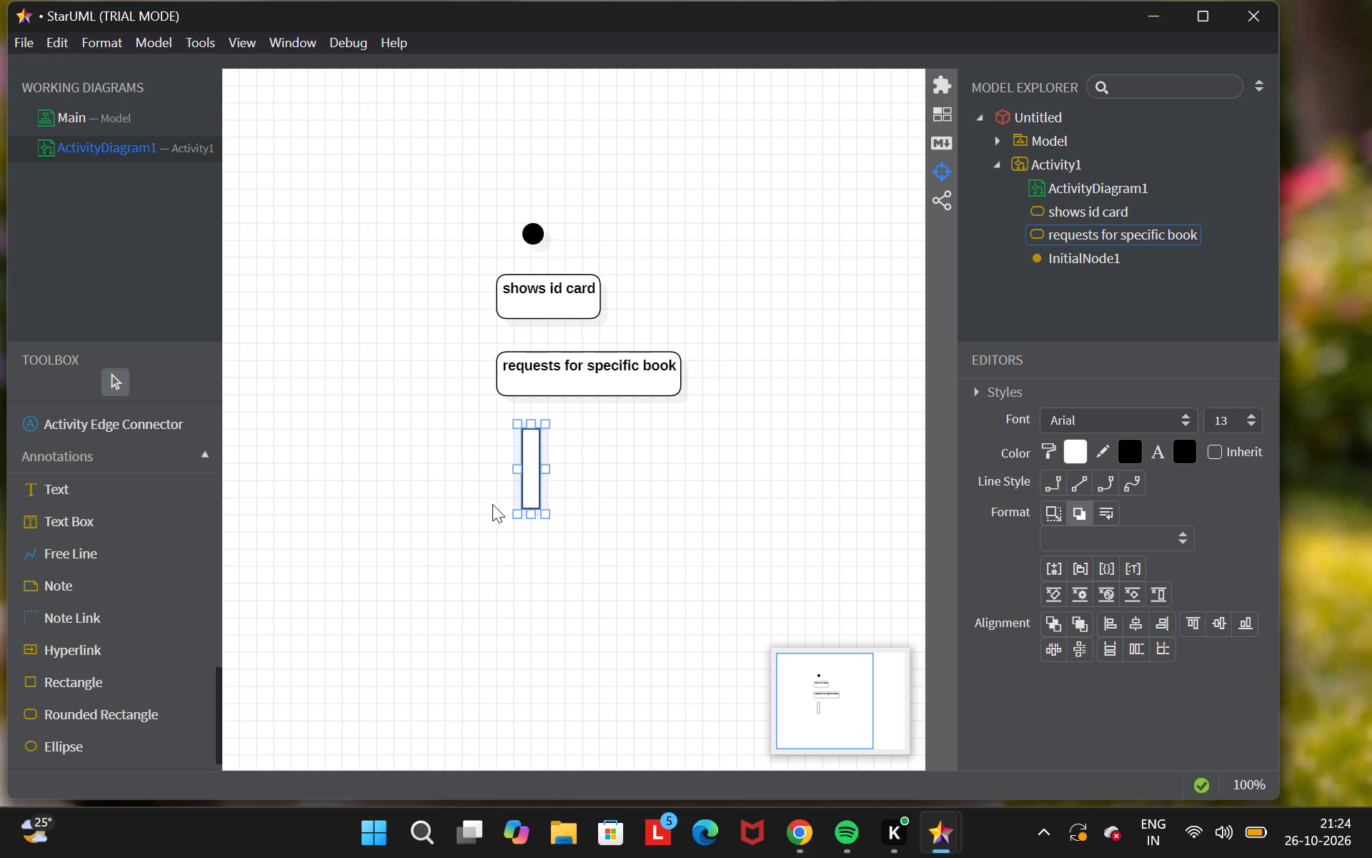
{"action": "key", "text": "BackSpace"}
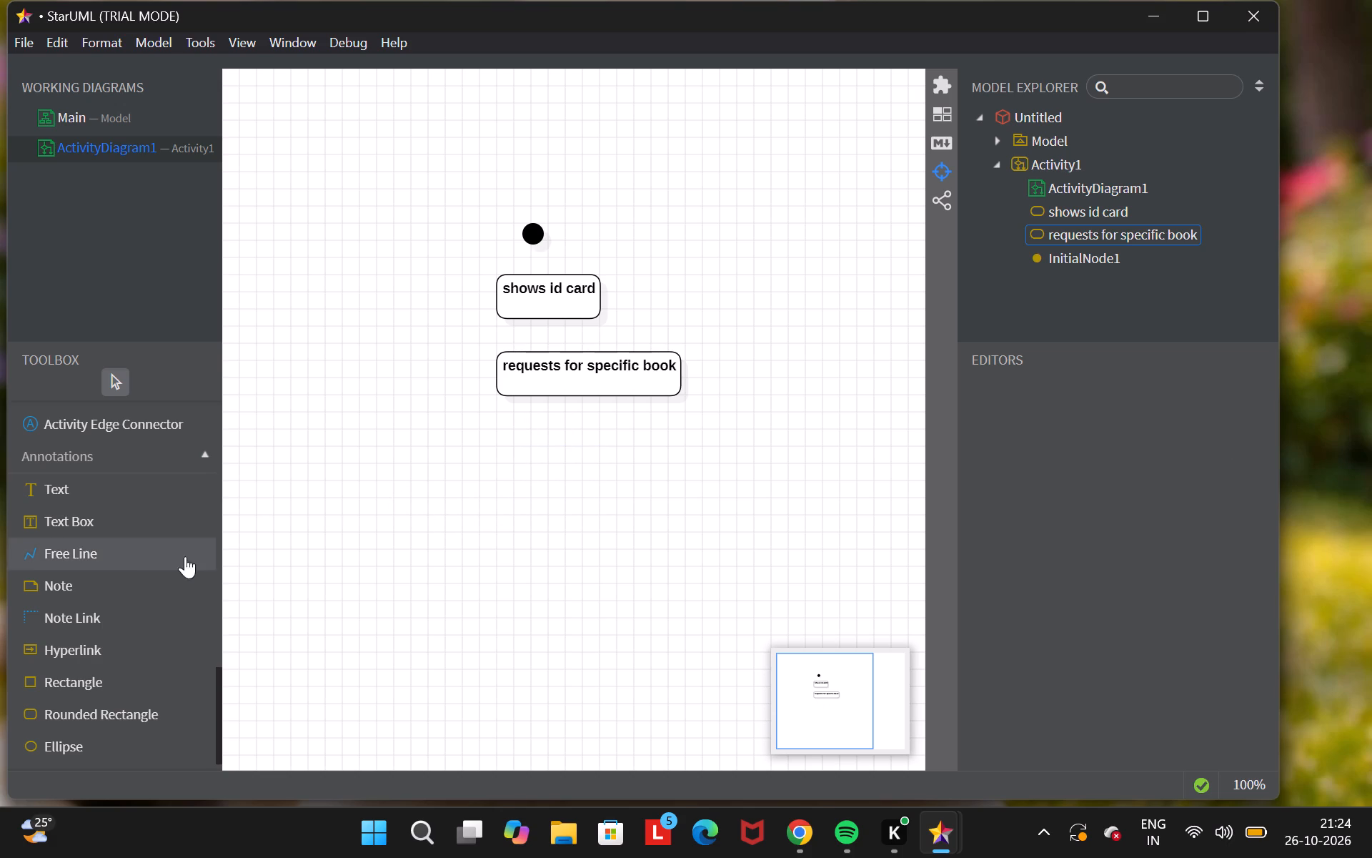
Place a decision node below the "requests for specific book" action and enlarge it in width and height.
{"action": "scroll", "coordinate": [92, 537], "scroll_direction": "up", "scroll_amount": 9}
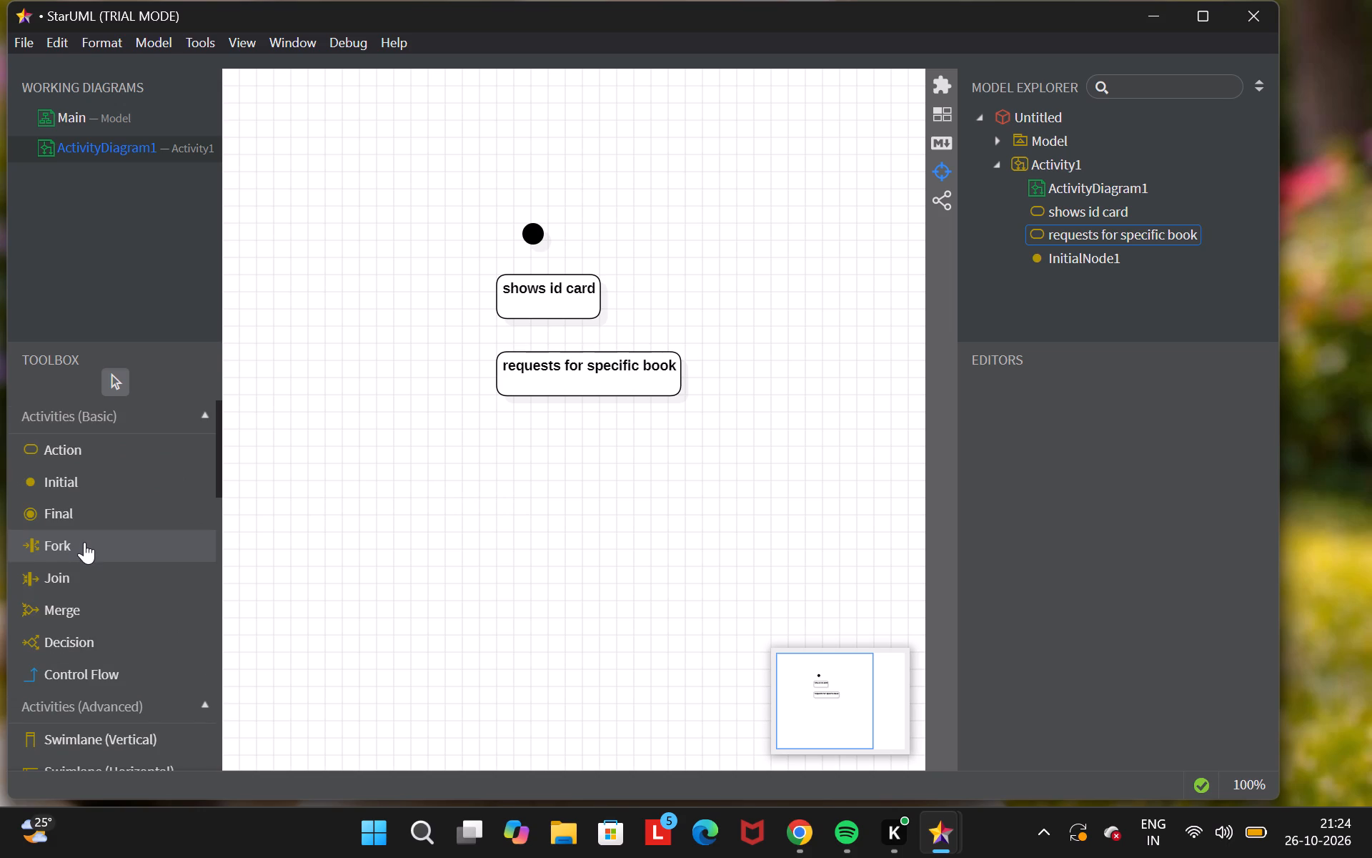
{"action": "left_click", "coordinate": [76, 643]}
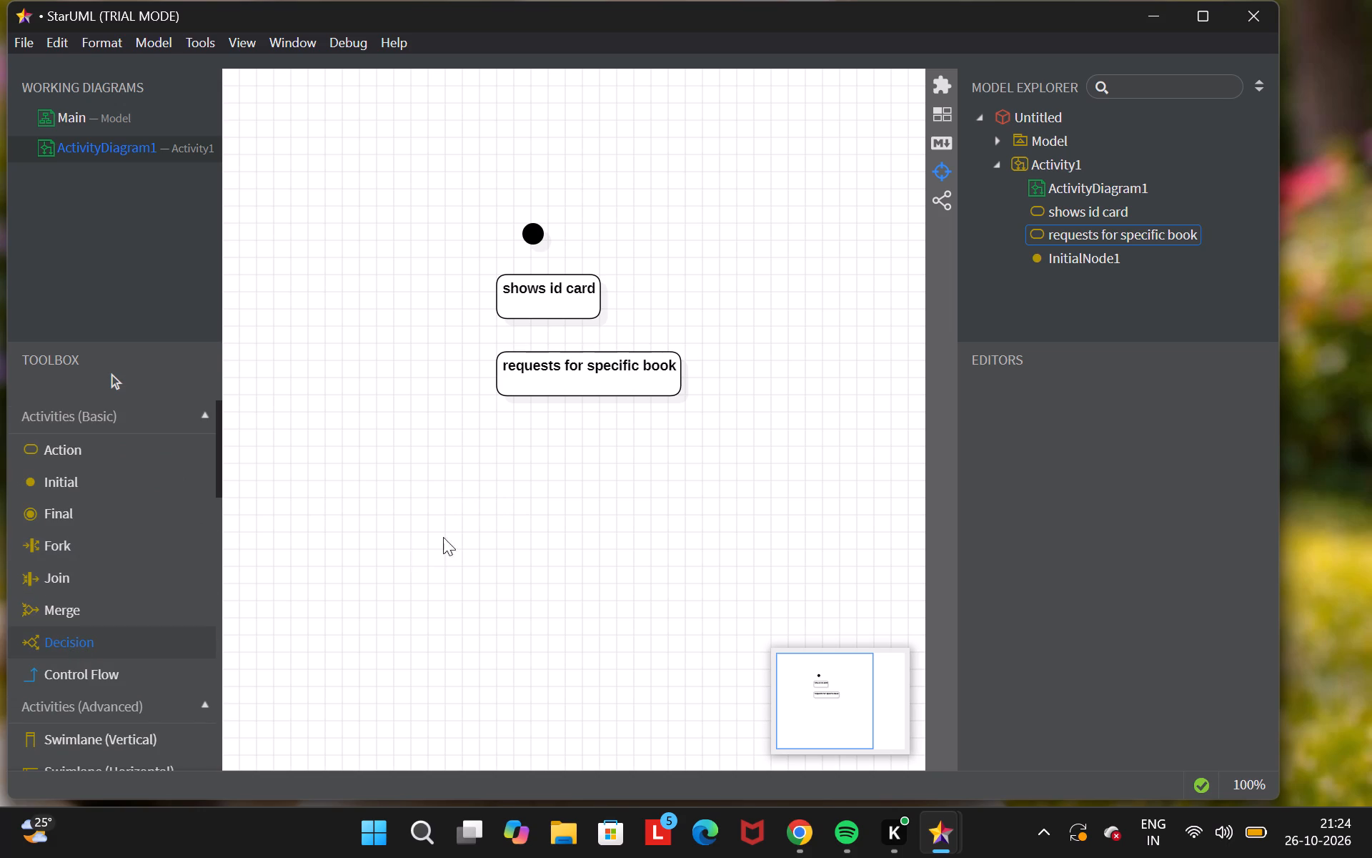
{"action": "left_click", "coordinate": [557, 441]}
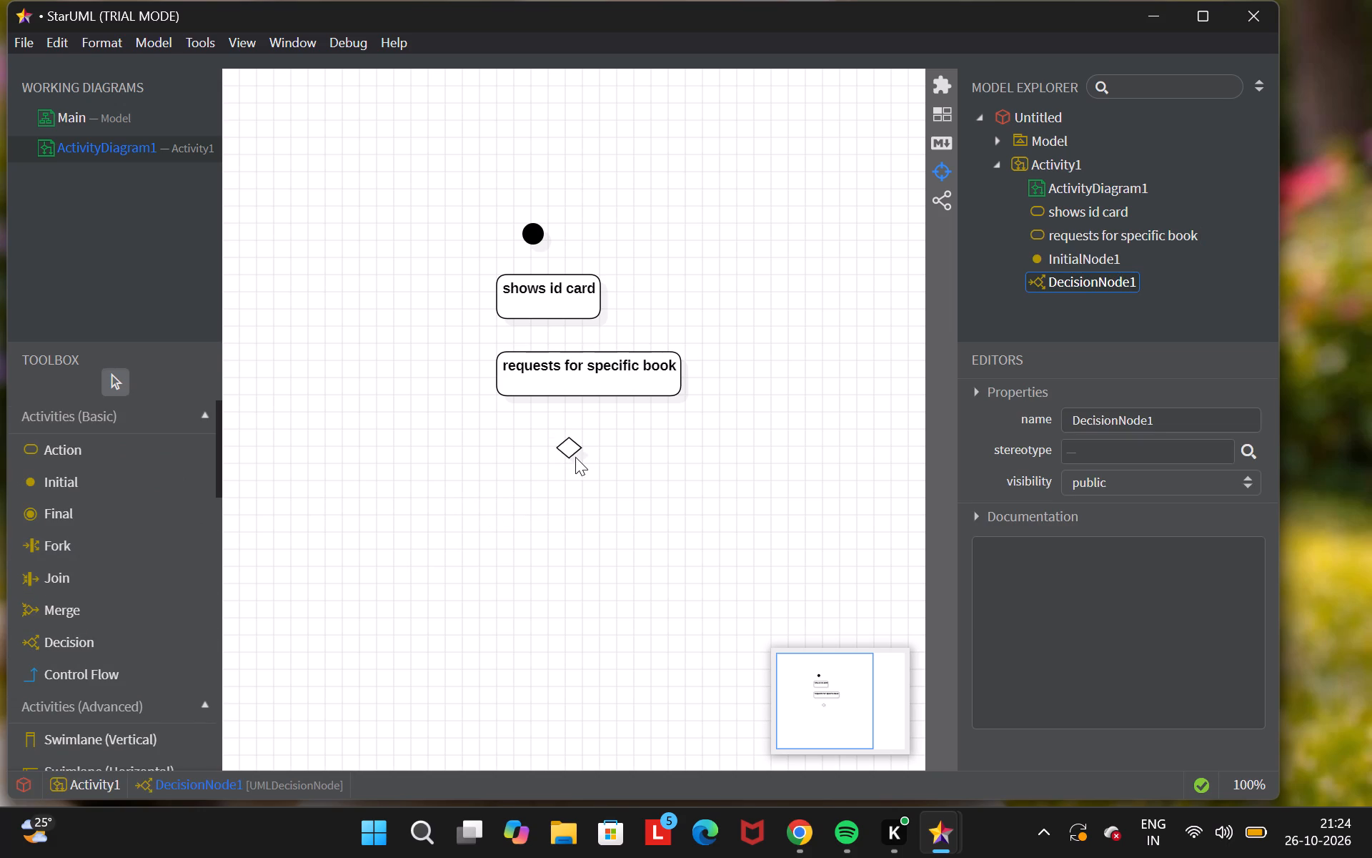
{"action": "left_click", "coordinate": [575, 443]}
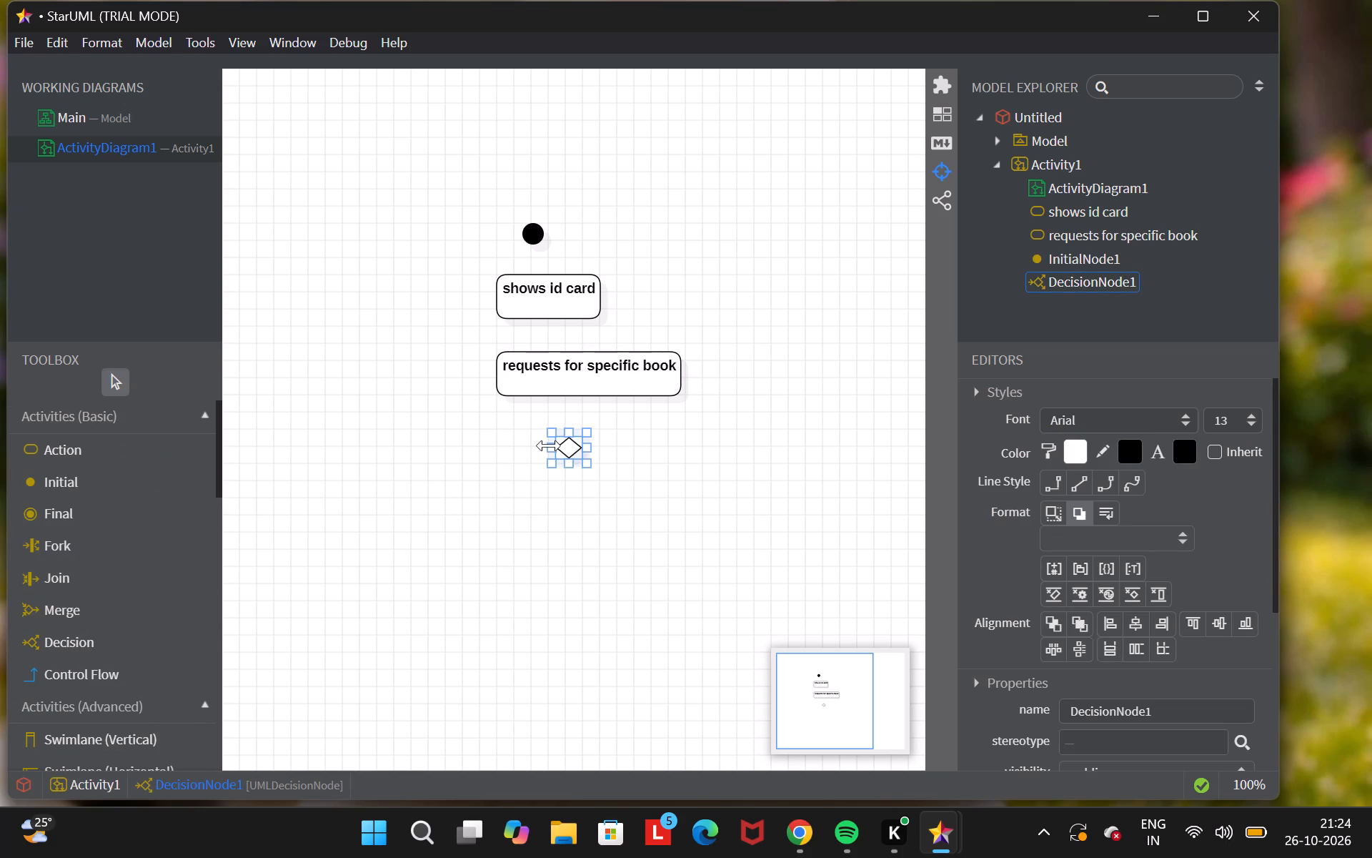
{"action": "left_click_drag", "start_coordinate": [548, 446], "coordinate": [512, 450]}
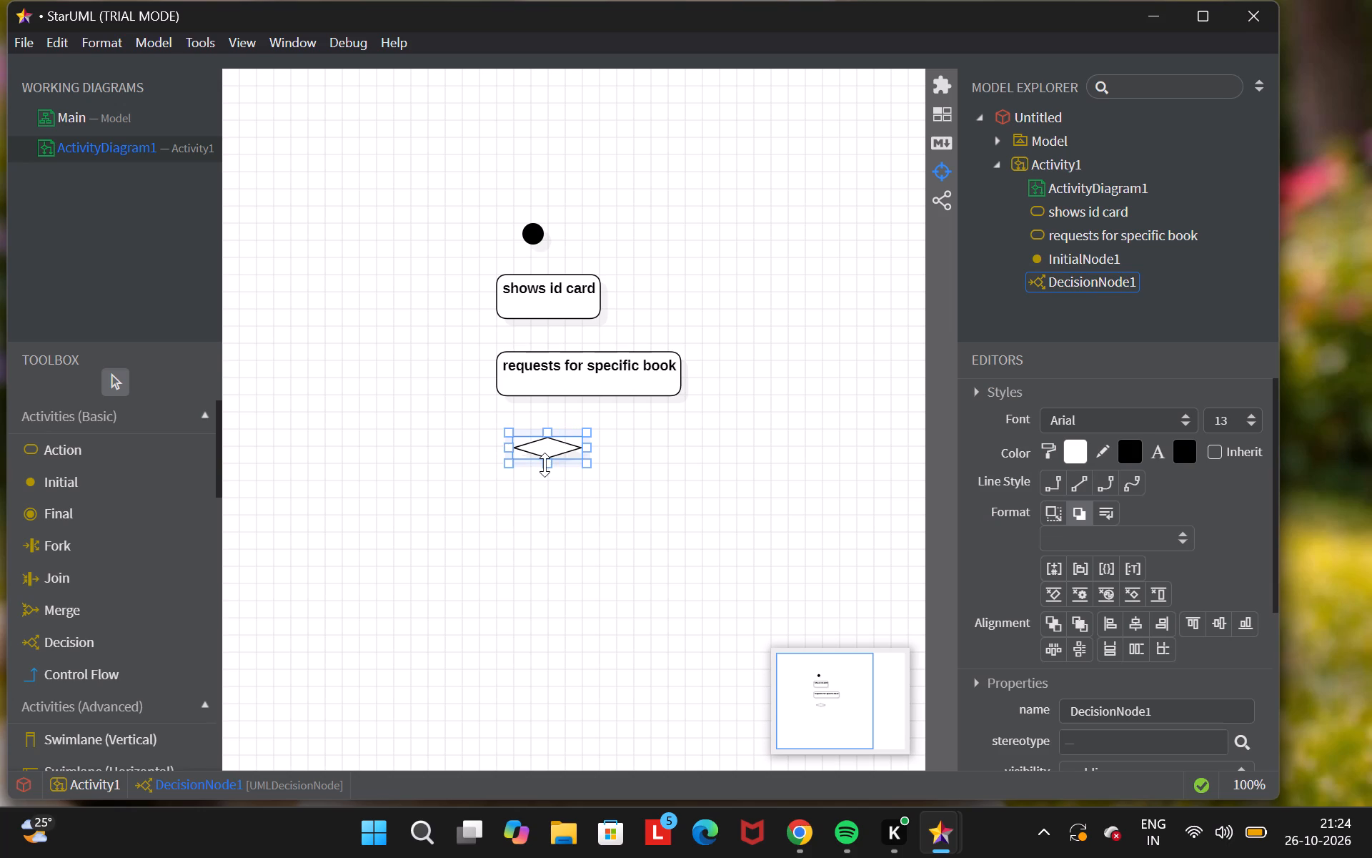
{"action": "left_click_drag", "start_coordinate": [545, 465], "coordinate": [552, 491]}
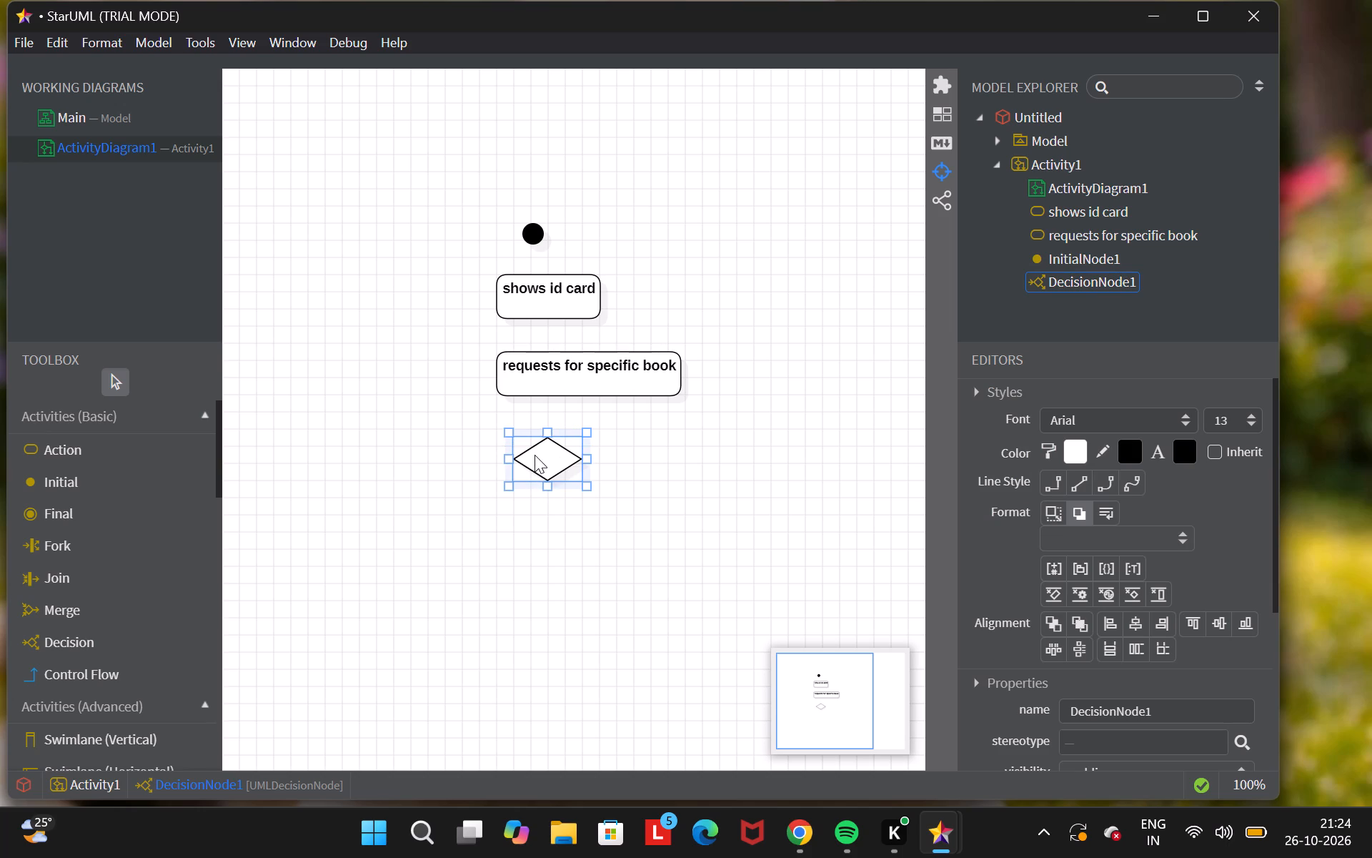
{"action": "left_click", "coordinate": [535, 455]}
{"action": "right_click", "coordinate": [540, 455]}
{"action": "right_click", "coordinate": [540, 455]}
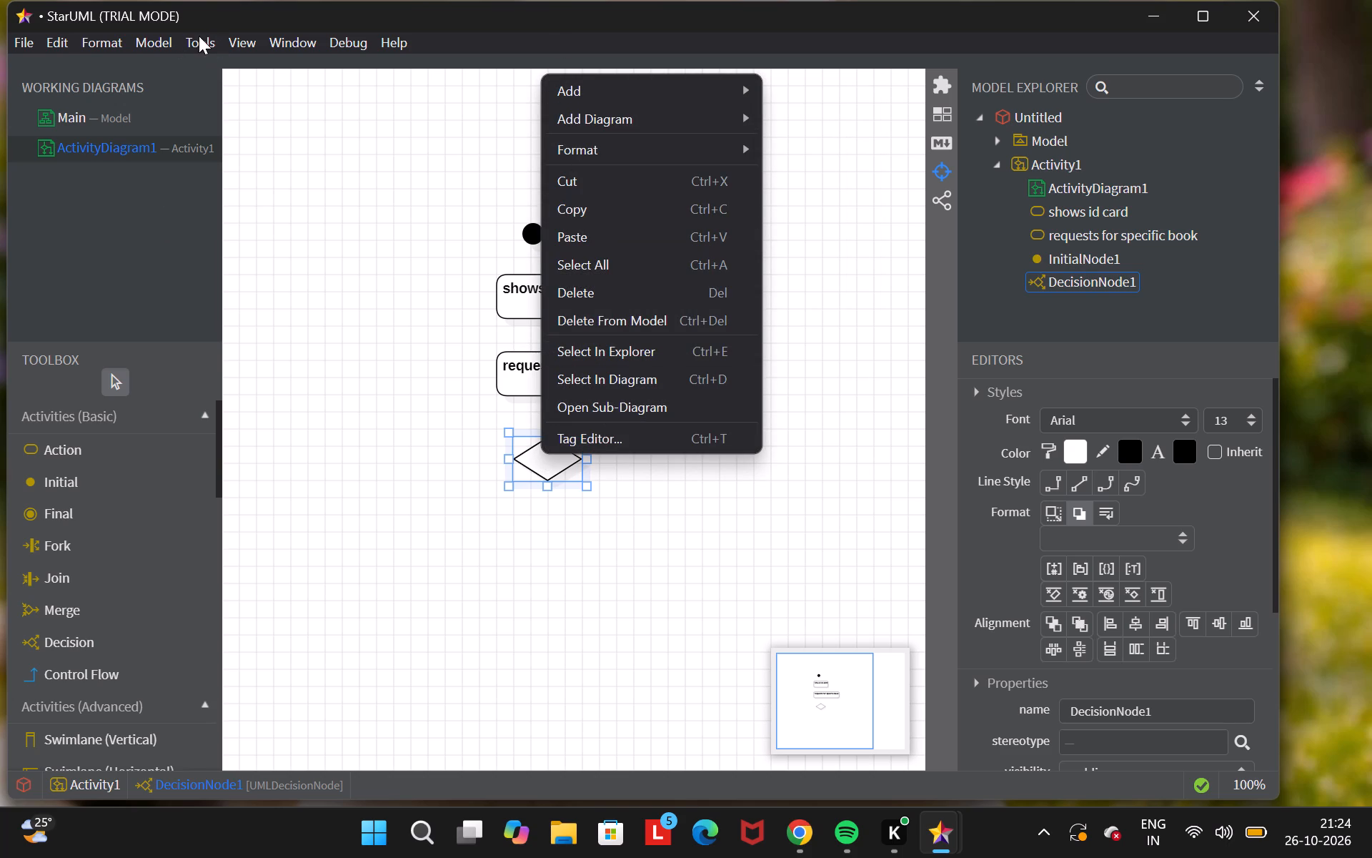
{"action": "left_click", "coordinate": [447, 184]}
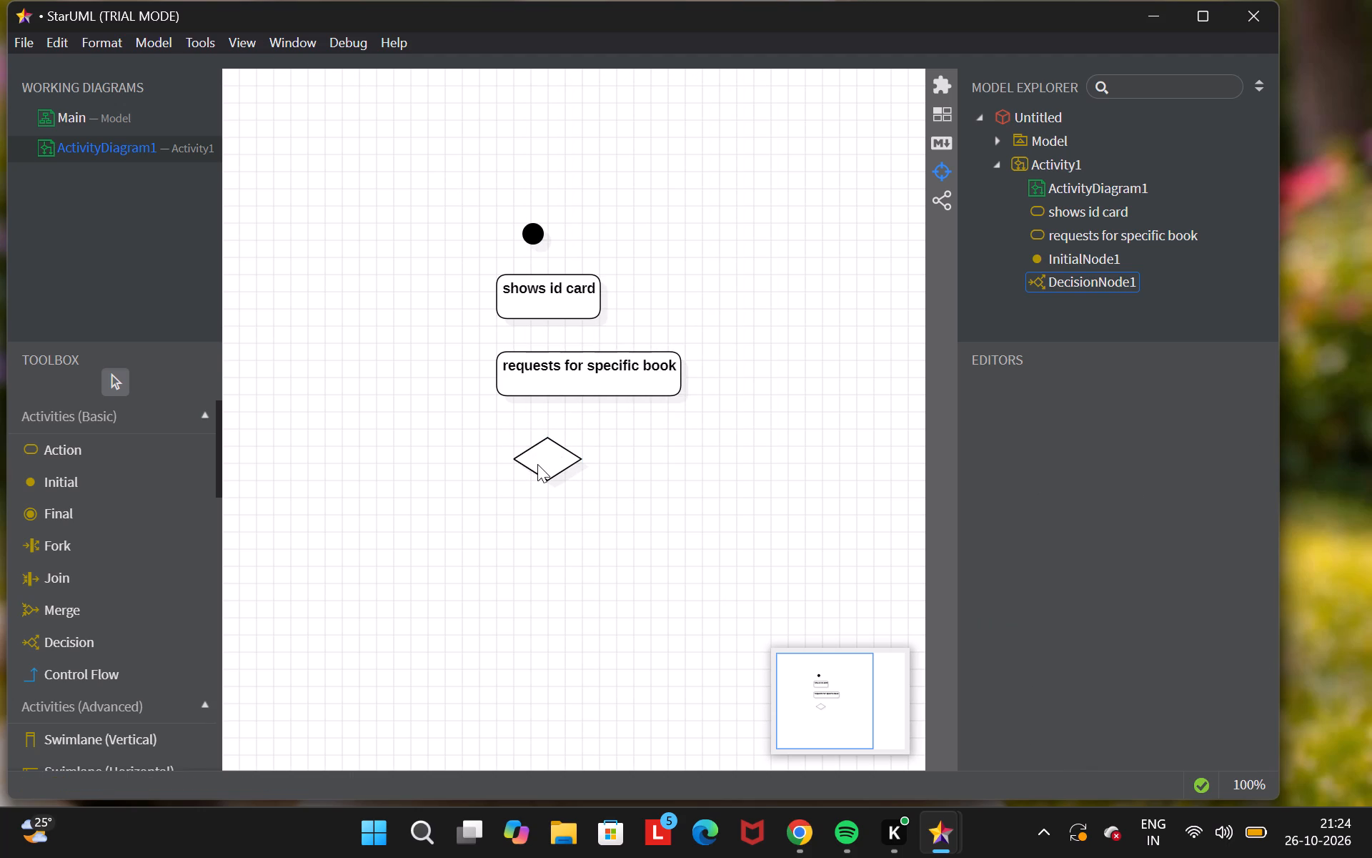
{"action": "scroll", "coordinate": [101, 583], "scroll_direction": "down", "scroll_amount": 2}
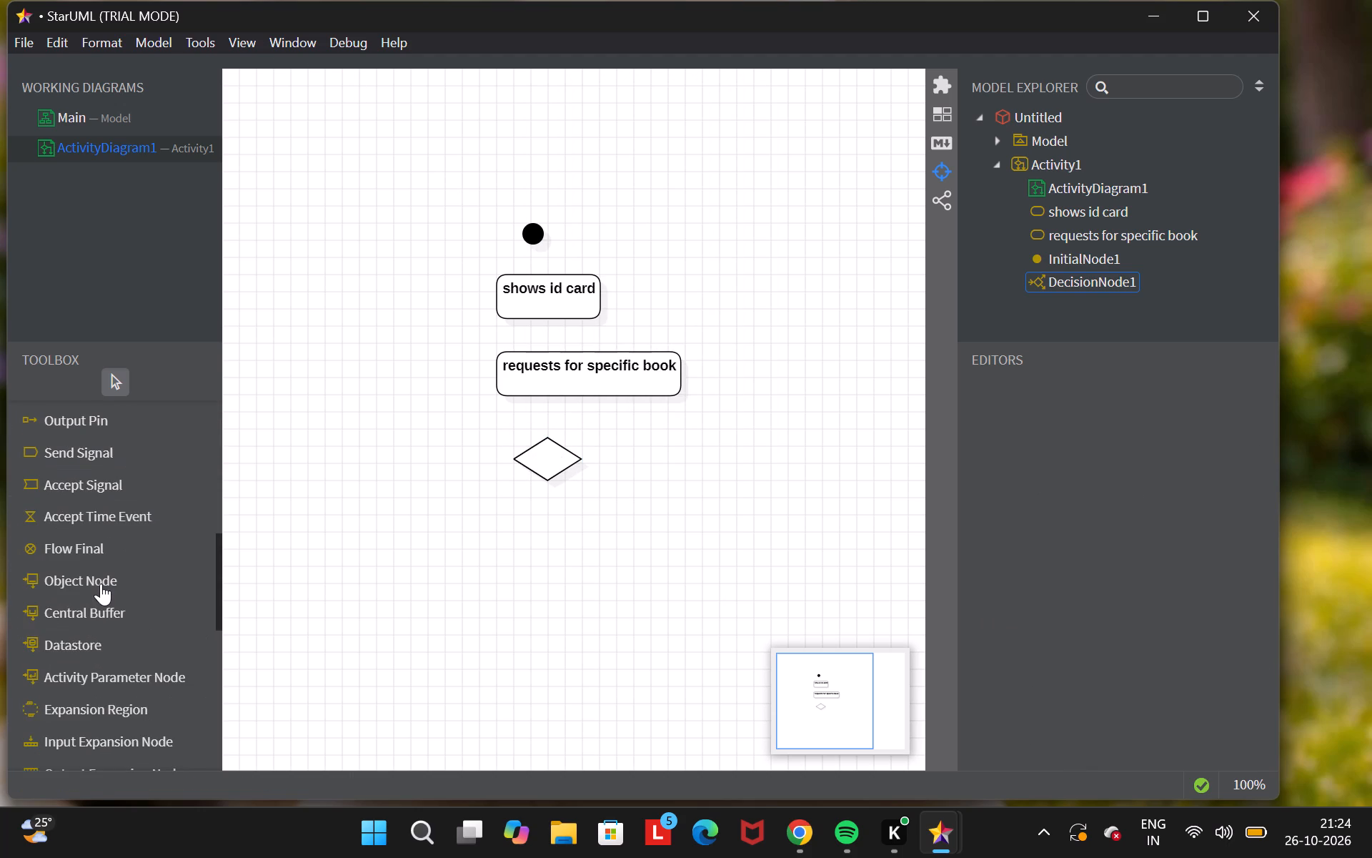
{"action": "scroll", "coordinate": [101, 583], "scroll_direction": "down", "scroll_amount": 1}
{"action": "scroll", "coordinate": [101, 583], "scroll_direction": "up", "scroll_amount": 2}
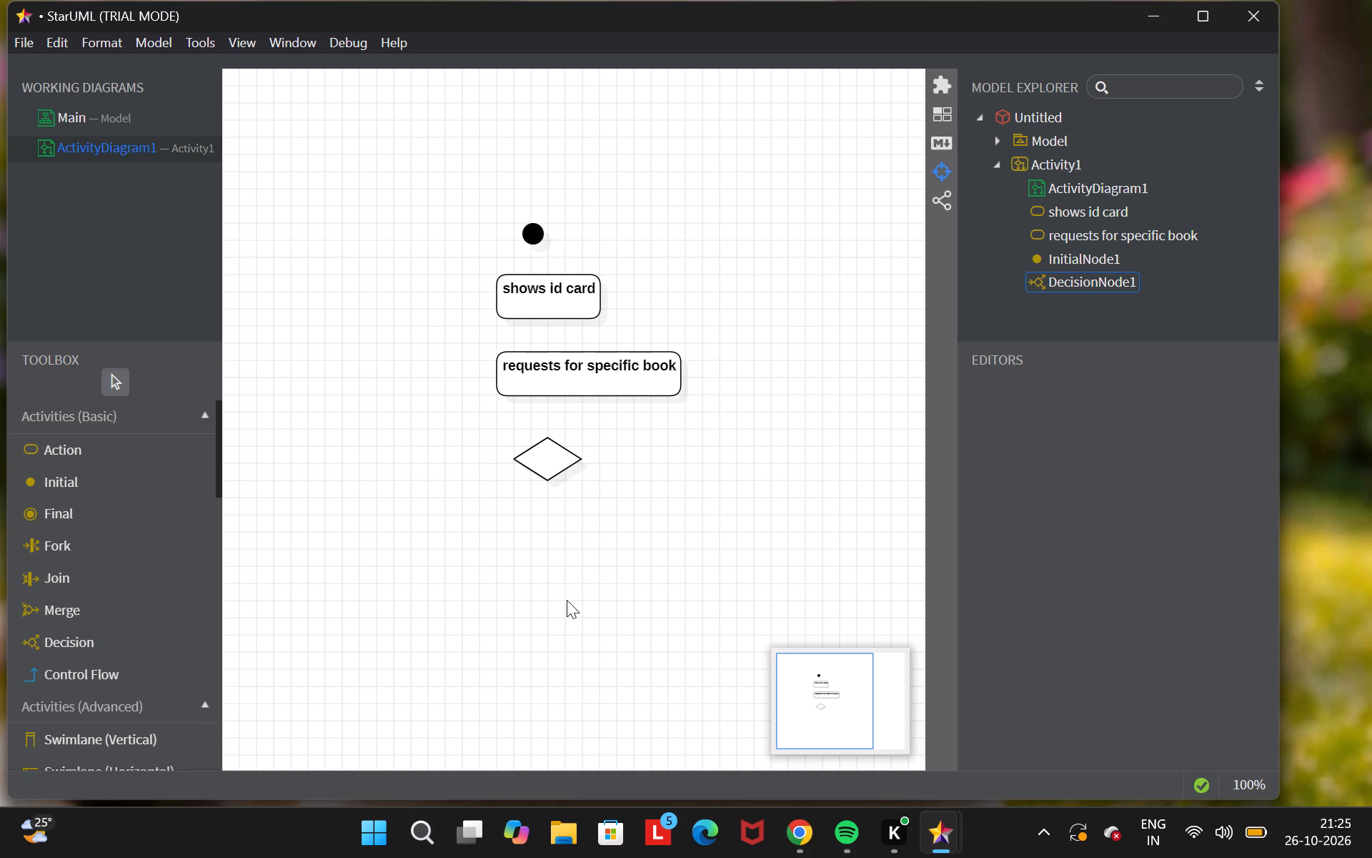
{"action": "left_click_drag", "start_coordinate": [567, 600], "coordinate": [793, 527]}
Add an action named "enquires for another book" to the right of the decision node.
{"action": "left_click", "coordinate": [139, 457]}
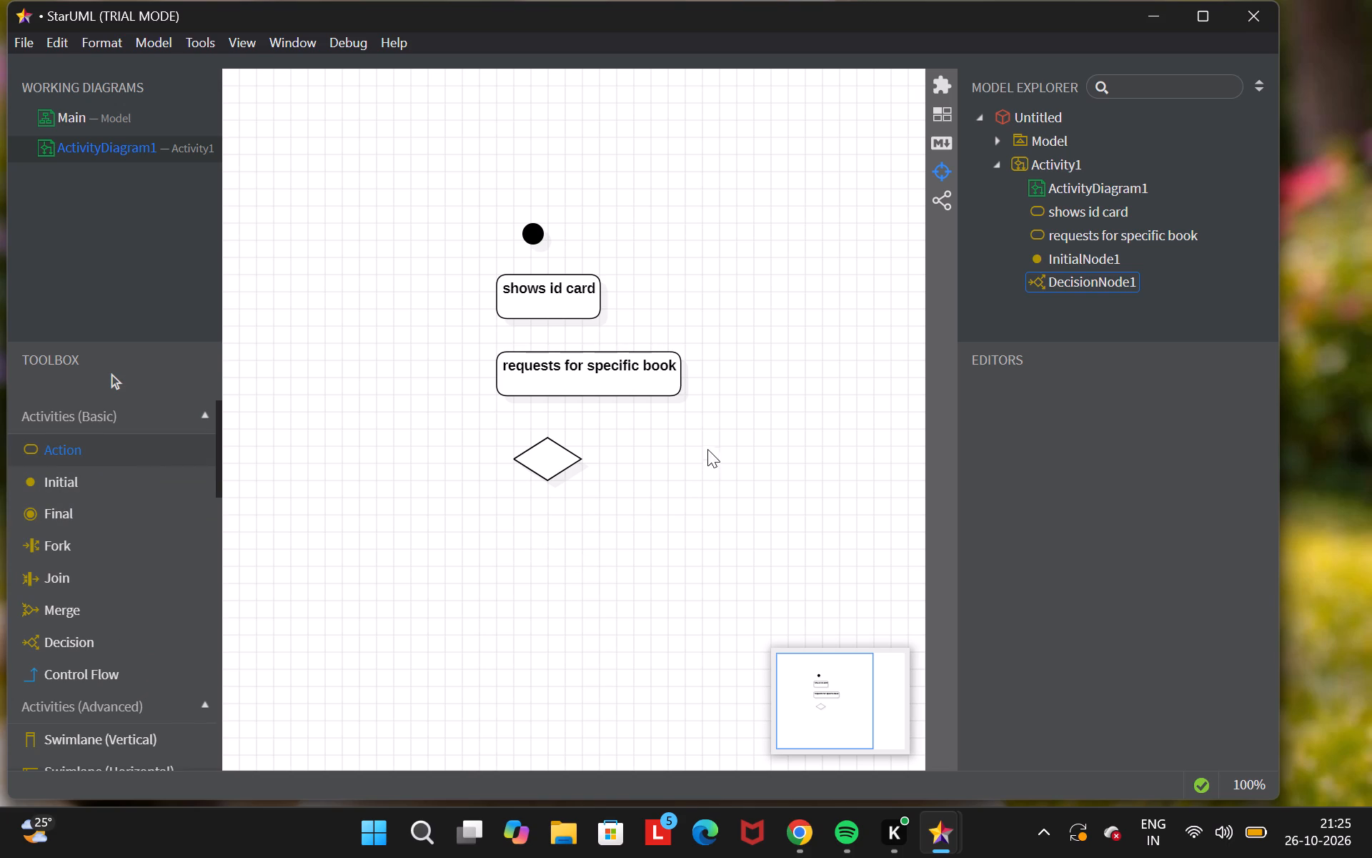
{"action": "left_click_drag", "start_coordinate": [687, 460], "coordinate": [767, 480]}
{"action": "left_click_drag", "start_coordinate": [767, 480], "coordinate": [779, 494]}
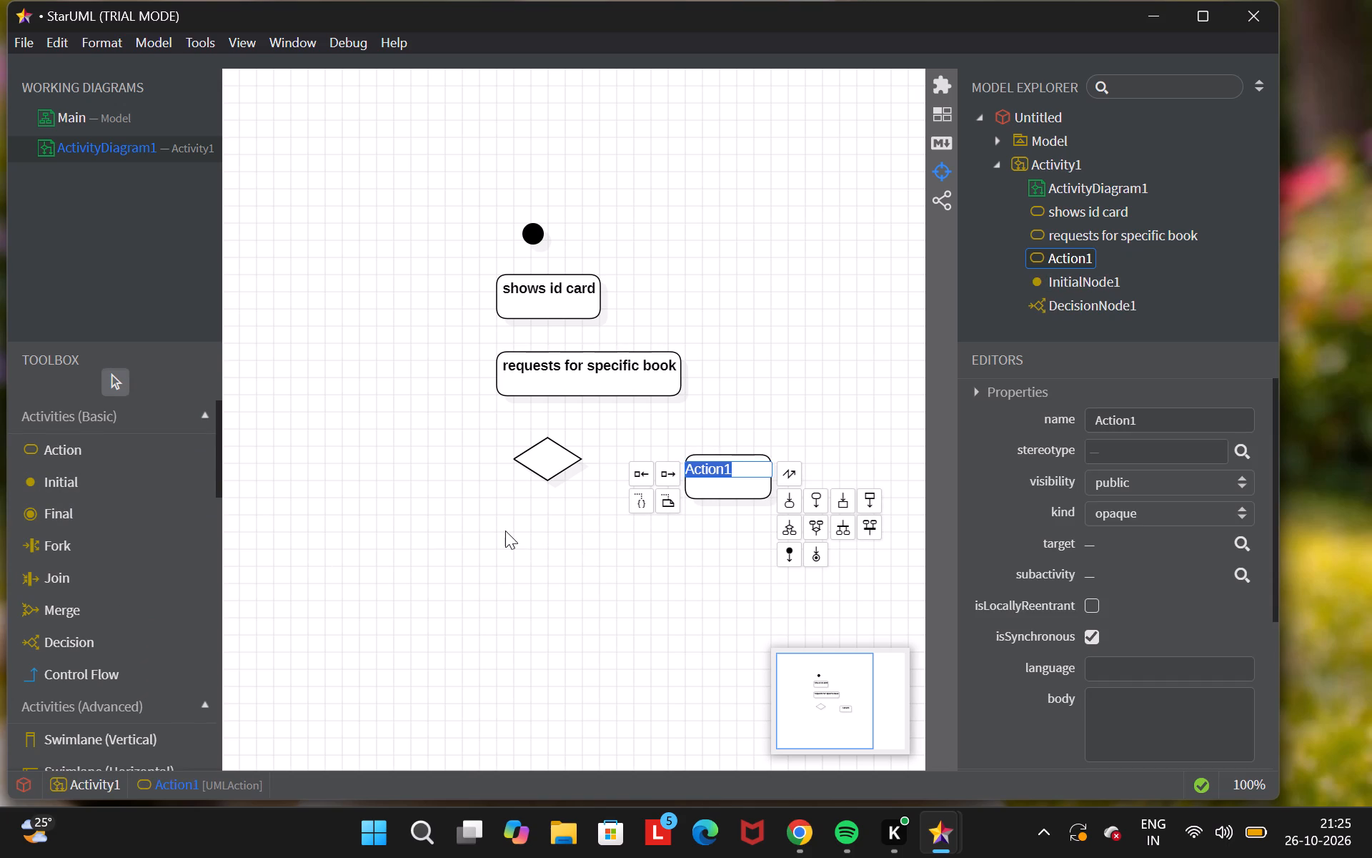
{"action": "key", "text": "BackSpace"}
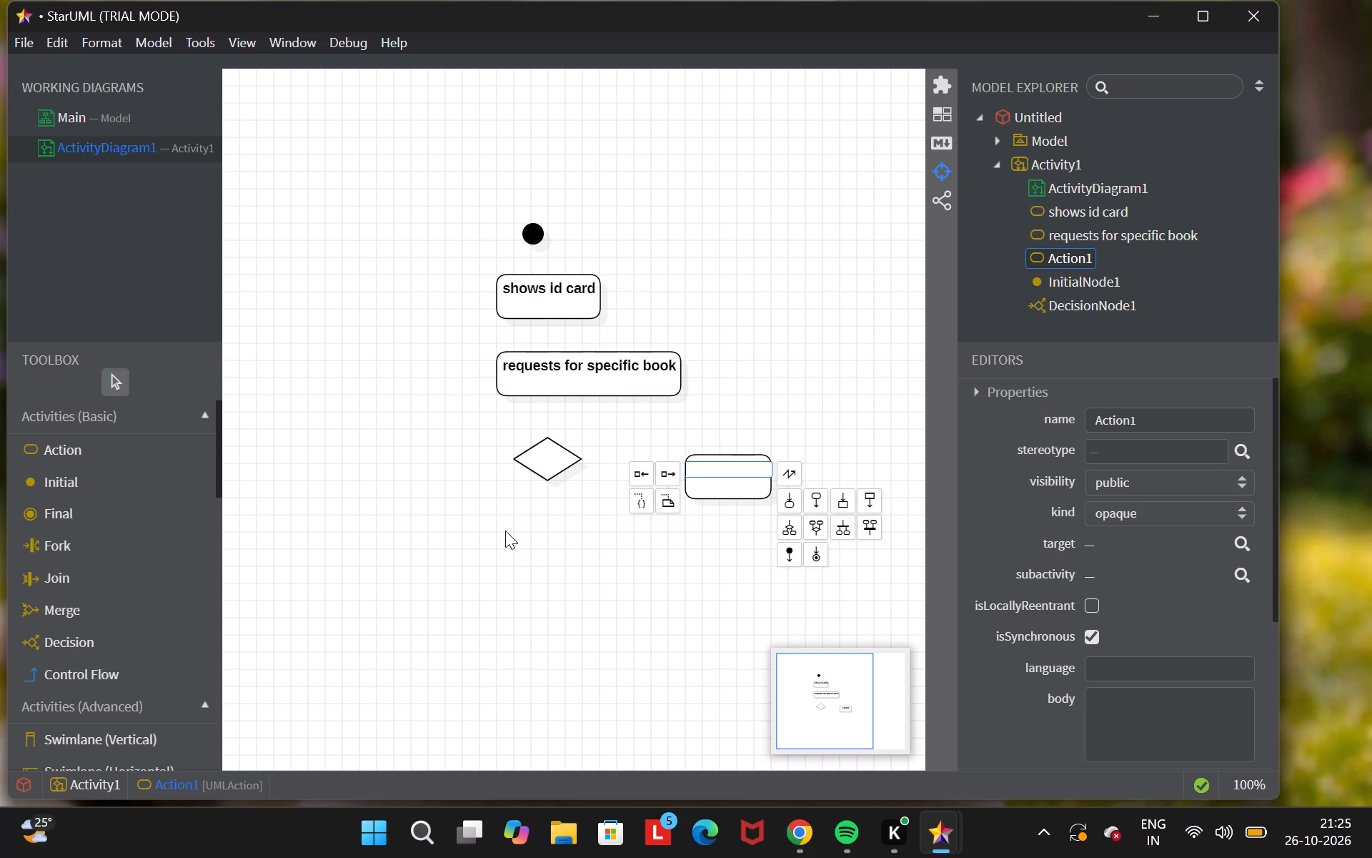
{"action": "type", "text": "en"}
{"action": "type", "text": "quires for another book"}
{"action": "key", "text": "Return"}
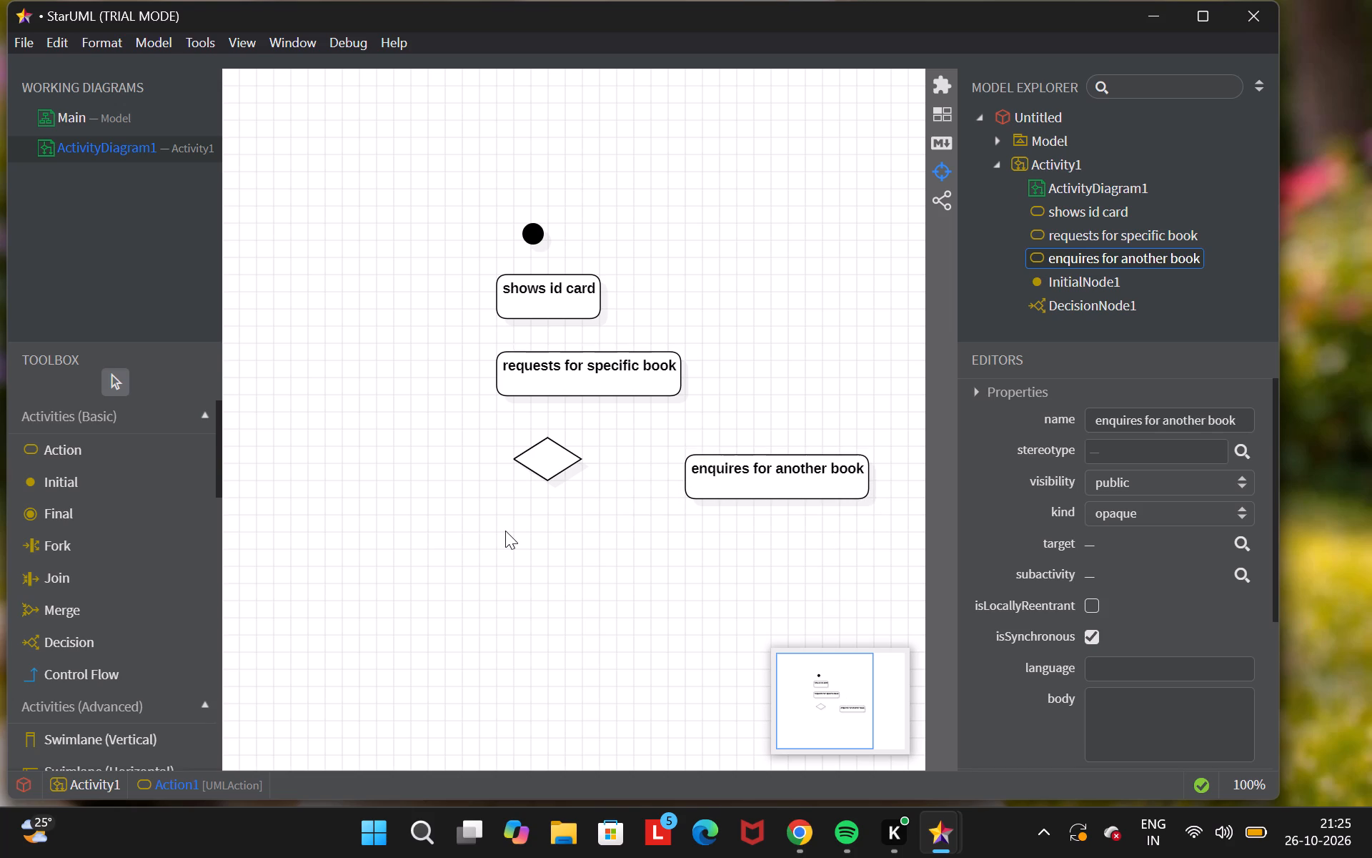
Add an action named "borrows the book" below the decision node.
{"action": "left_click", "coordinate": [100, 443]}
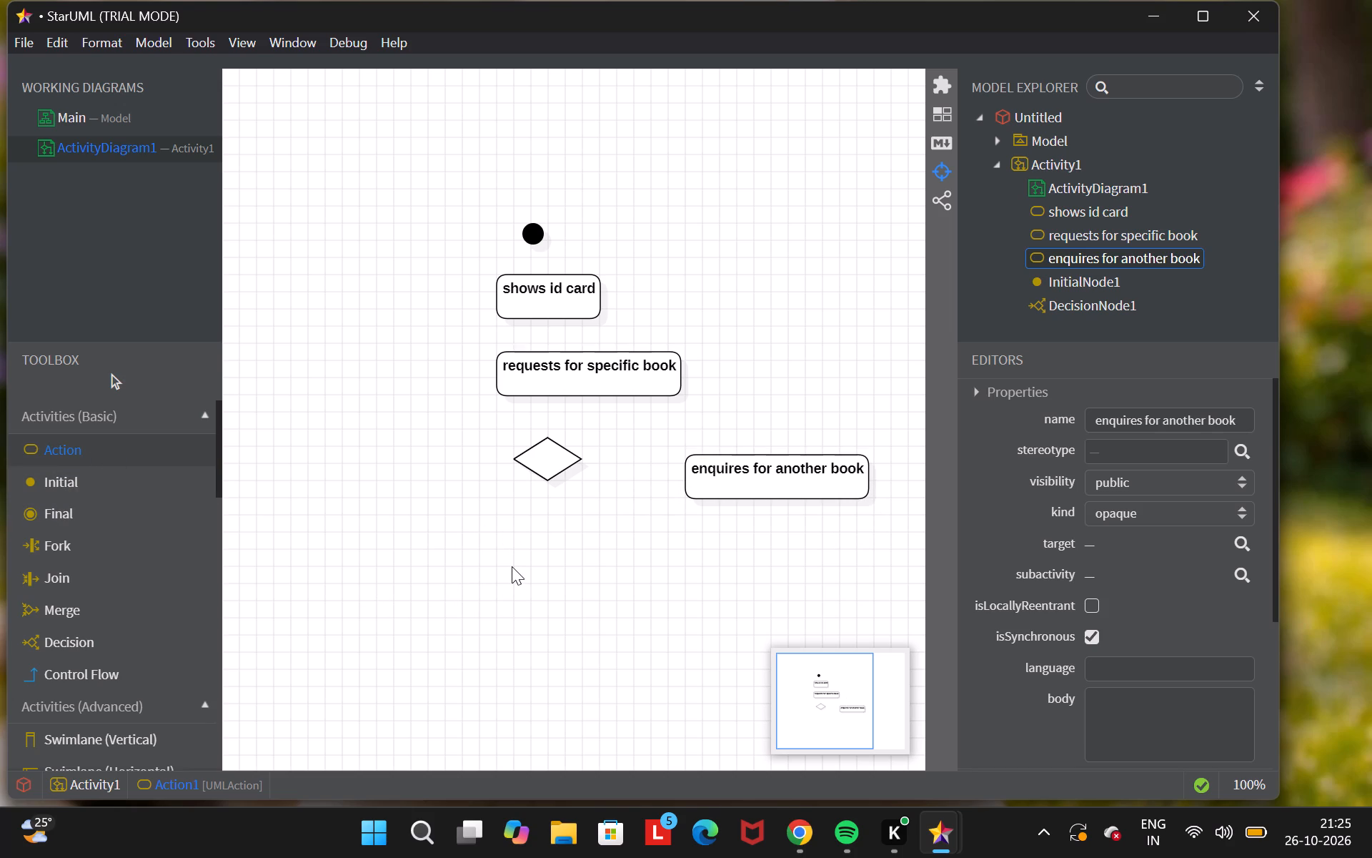
{"action": "left_click_drag", "start_coordinate": [512, 566], "coordinate": [588, 601]}
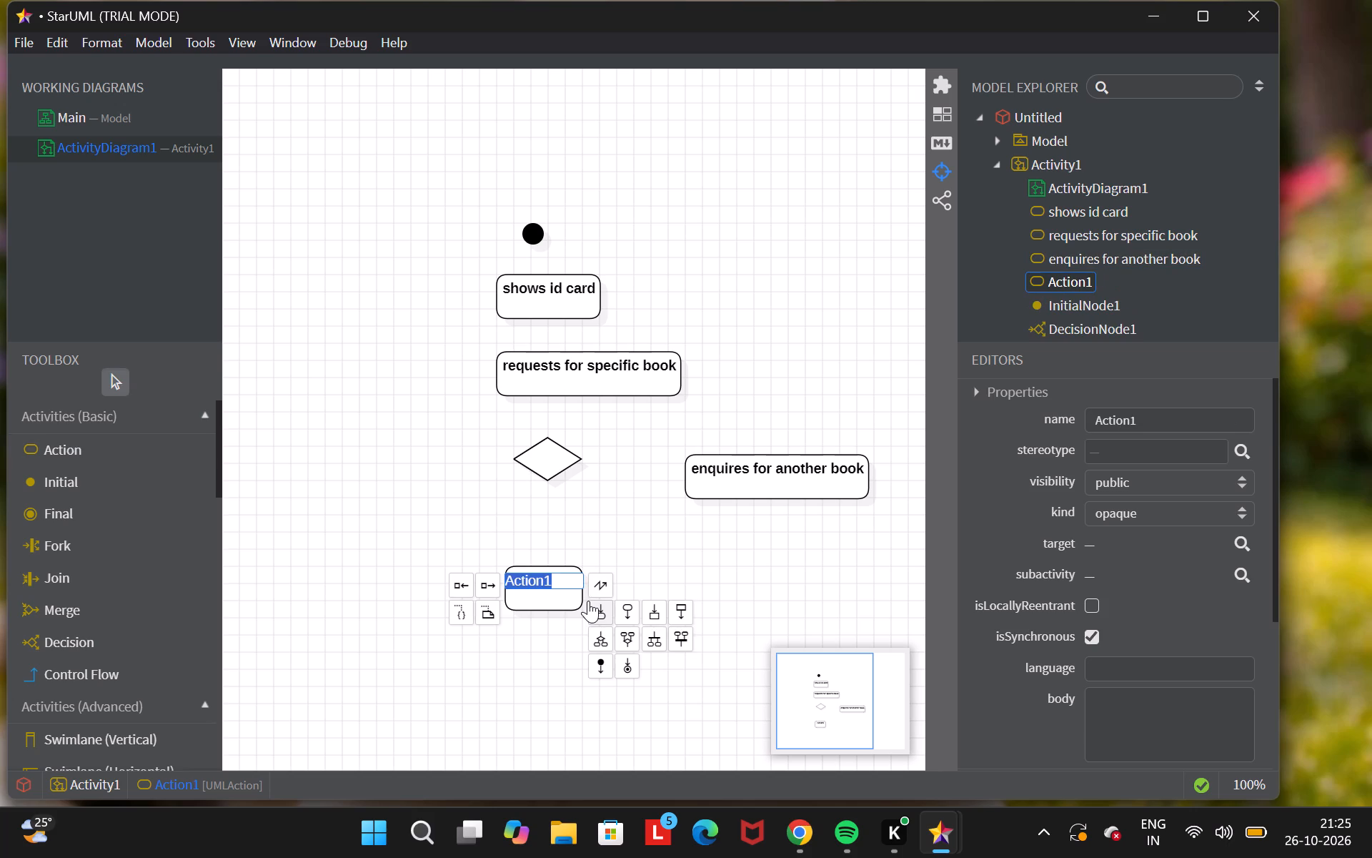
{"action": "key", "text": "BackSpace"}
{"action": "type", "text": "borr"}
{"action": "type", "text": "ows the book"}
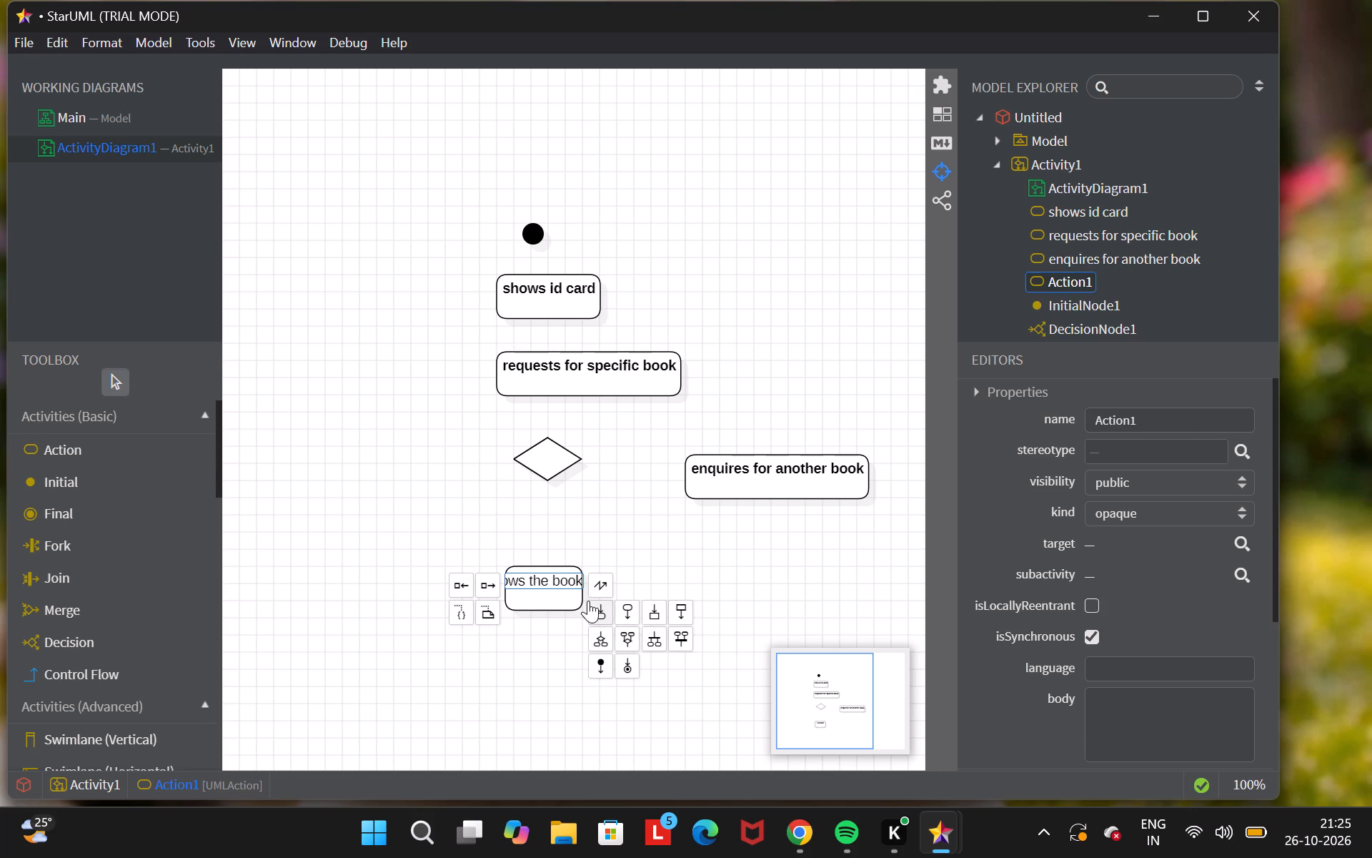
{"action": "key", "text": "Return"}
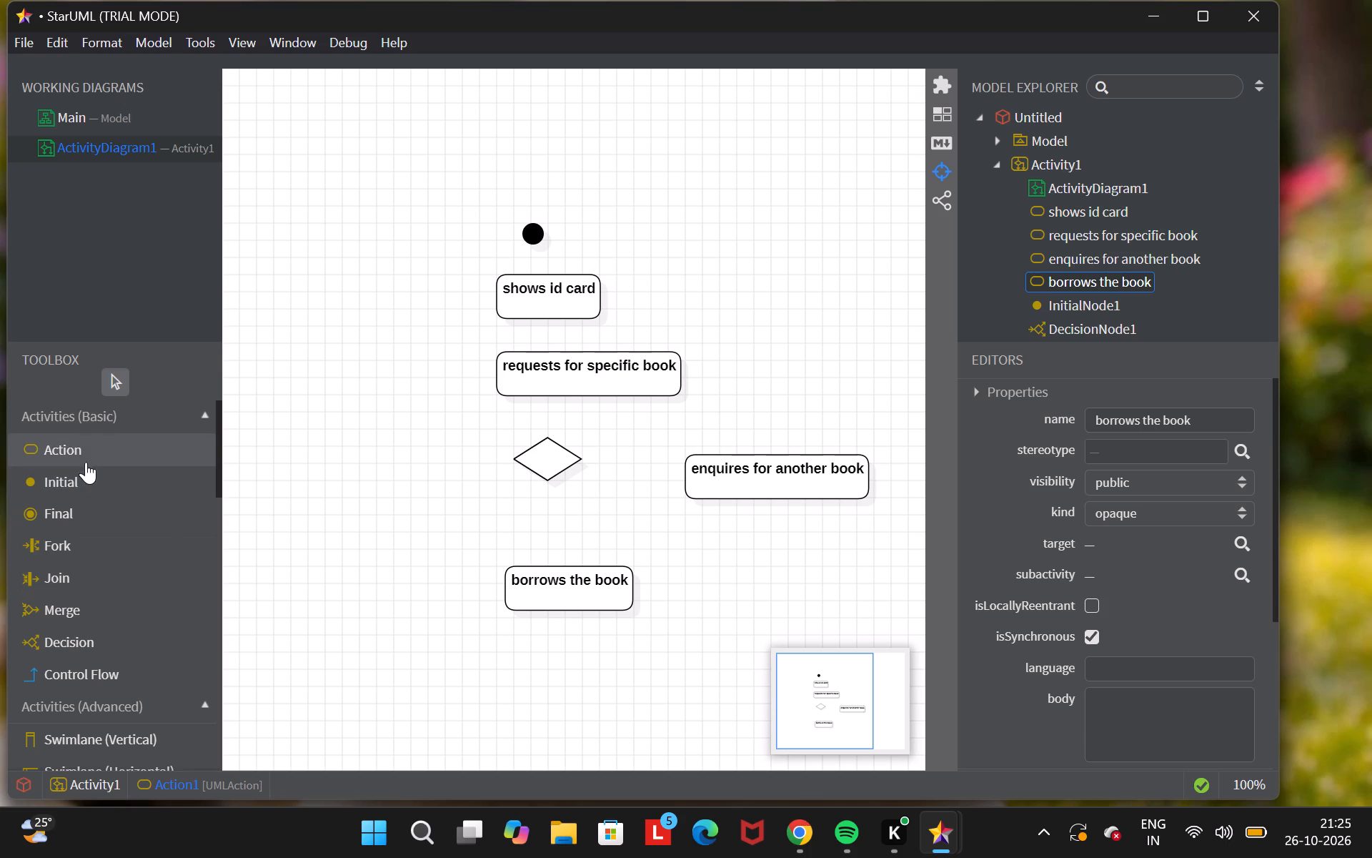
Add an action named "librarian approves the book" below the "borrows the book" action.
{"action": "left_click", "coordinate": [86, 452]}
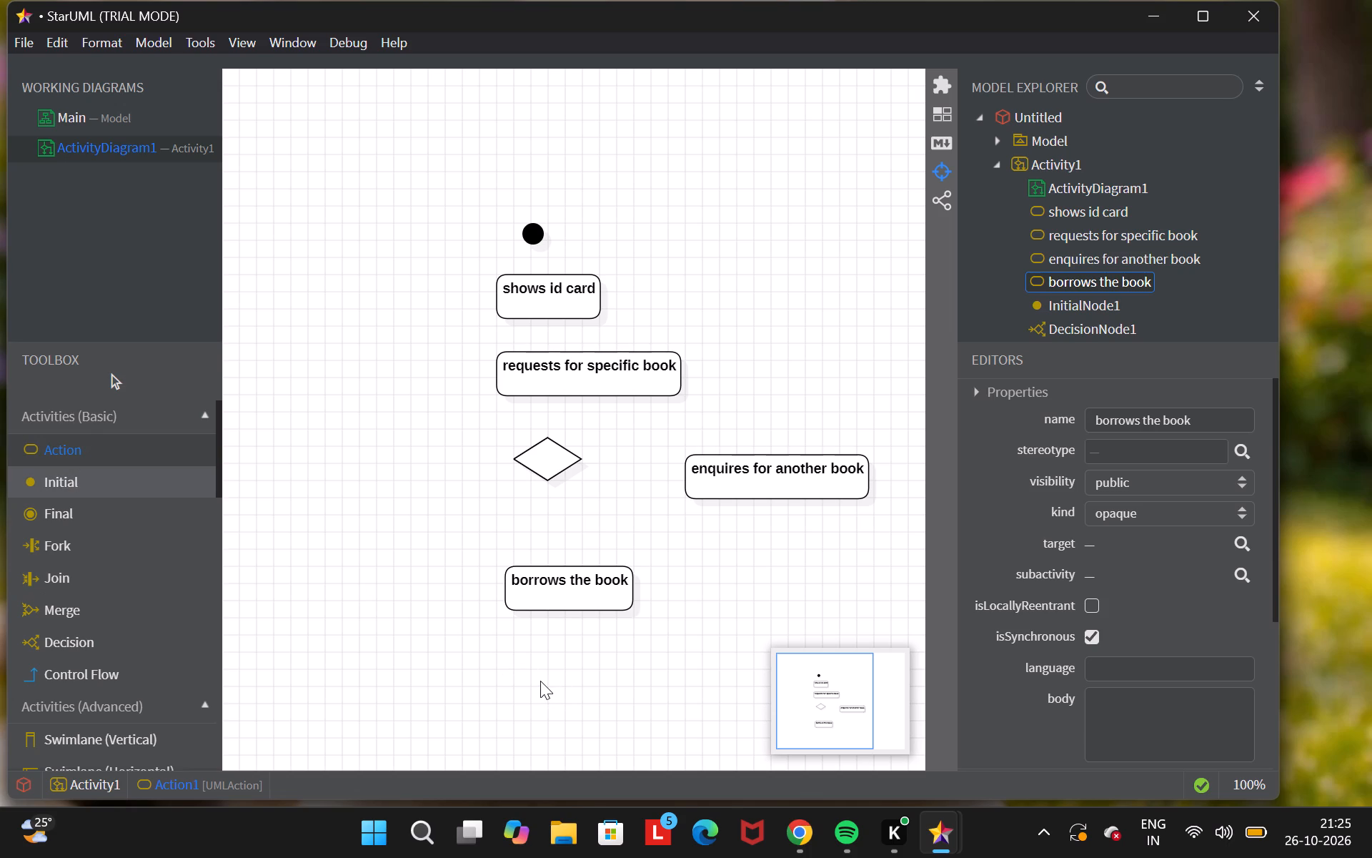
{"action": "left_click_drag", "start_coordinate": [512, 654], "coordinate": [637, 702]}
{"action": "left_click_drag", "start_coordinate": [637, 702], "coordinate": [637, 691]}
{"action": "key", "text": "BackSpace"}
{"action": "type", "text": "librarian approves the book"}
{"action": "key", "text": "Return"}
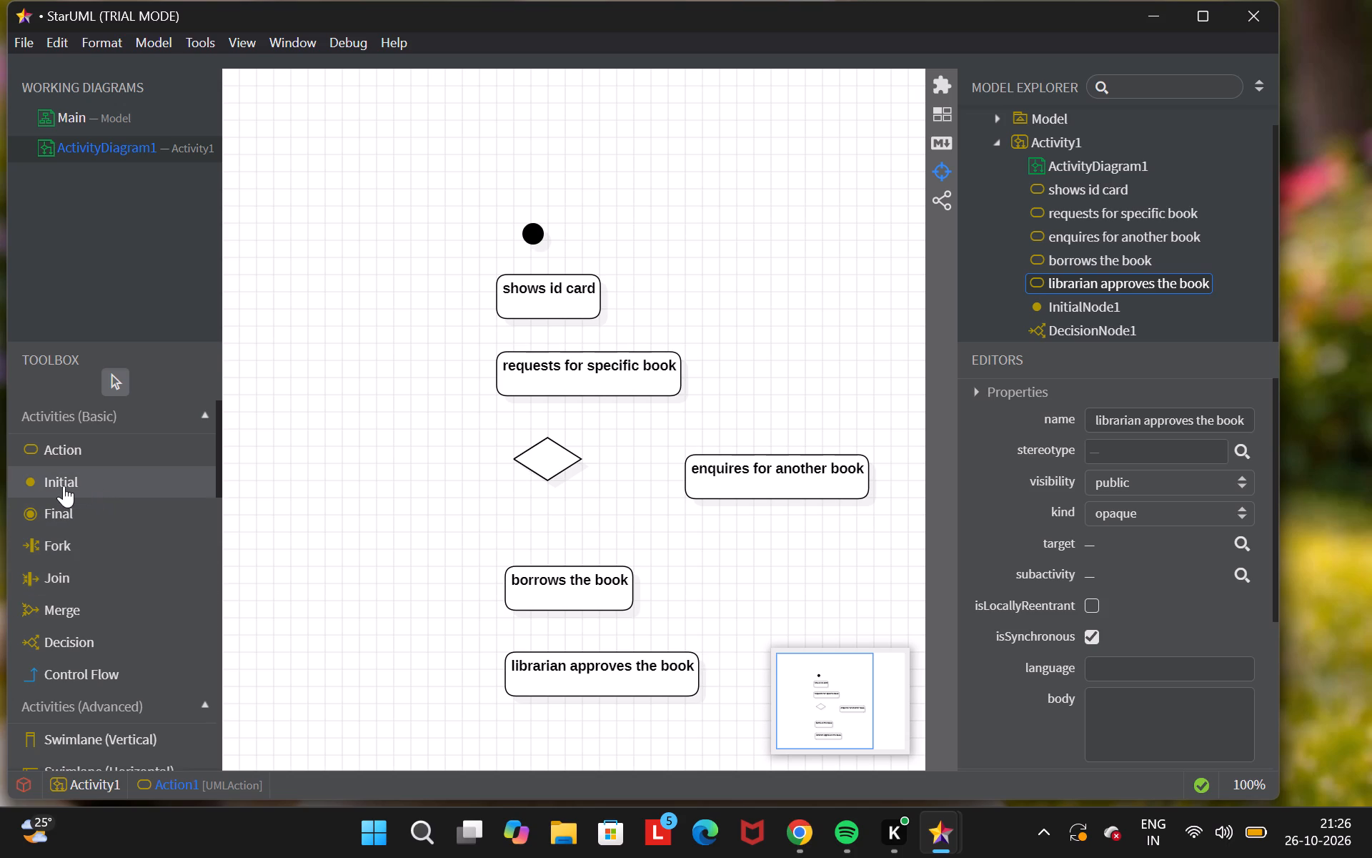
Place a second decision node below the "enquires for another book" action and enlarge it in height and width.
{"action": "left_click", "coordinate": [75, 638]}
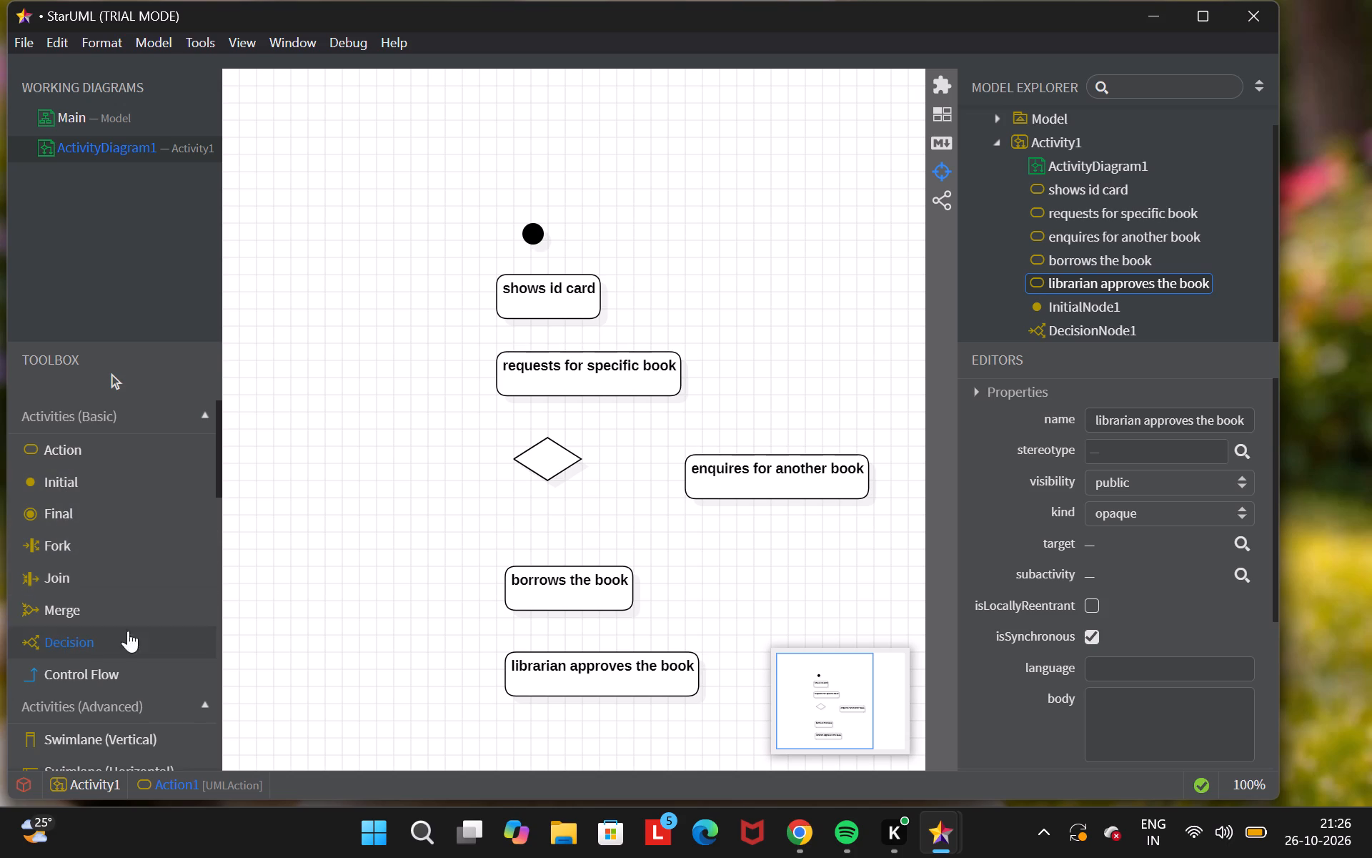
{"action": "left_click", "coordinate": [776, 576]}
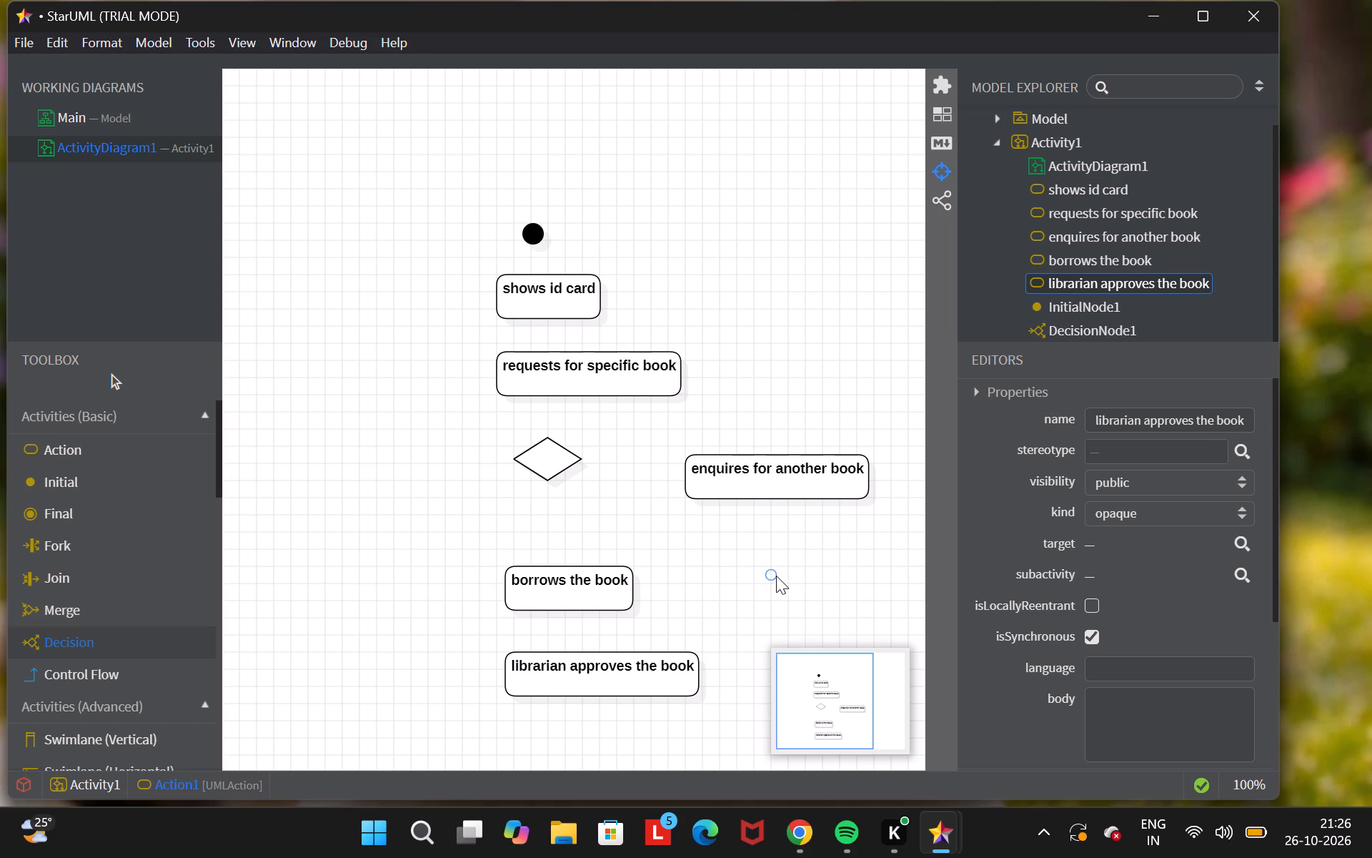
{"action": "left_click", "coordinate": [787, 578]}
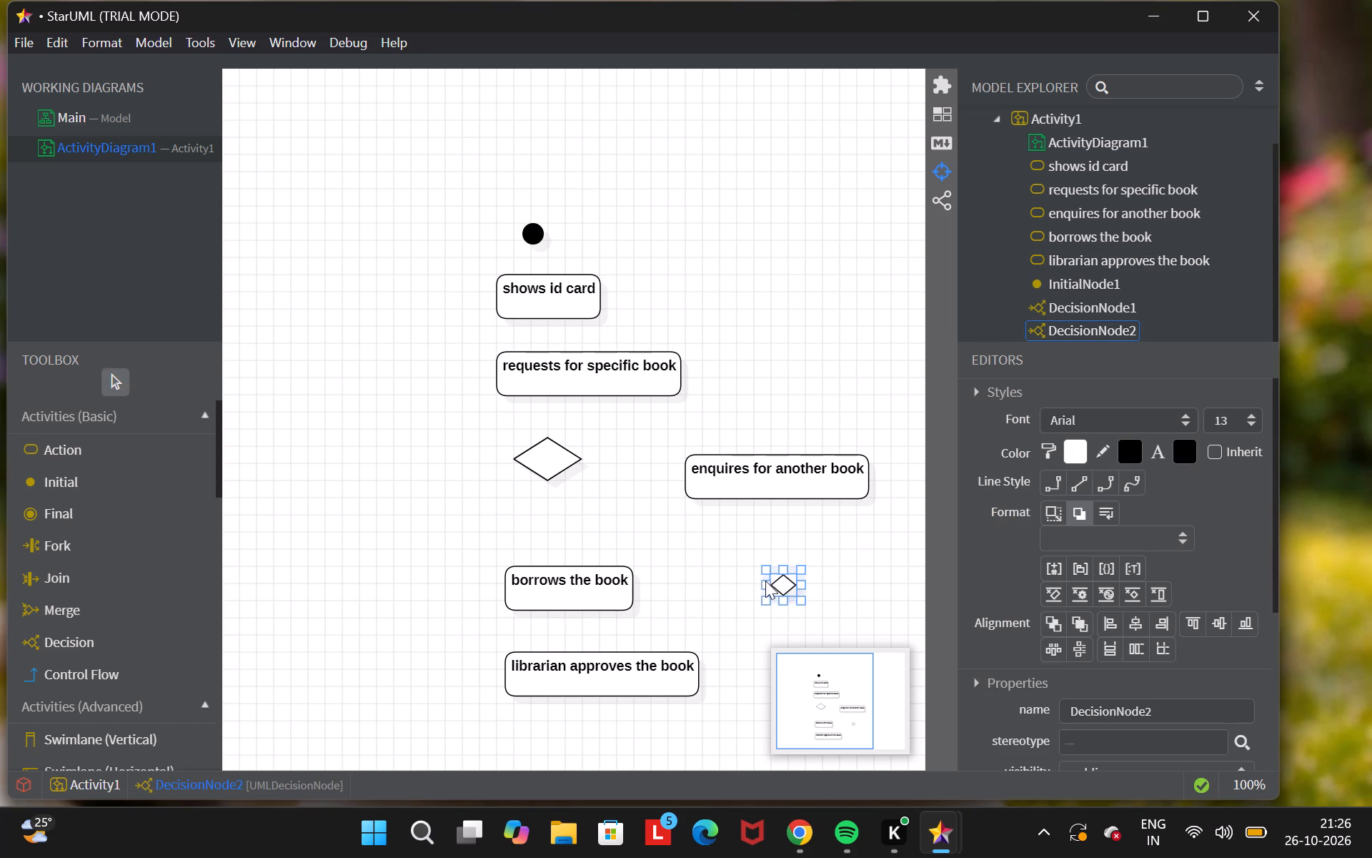
{"action": "left_click_drag", "start_coordinate": [762, 581], "coordinate": [735, 573]}
{"action": "left_click_drag", "start_coordinate": [749, 558], "coordinate": [755, 534]}
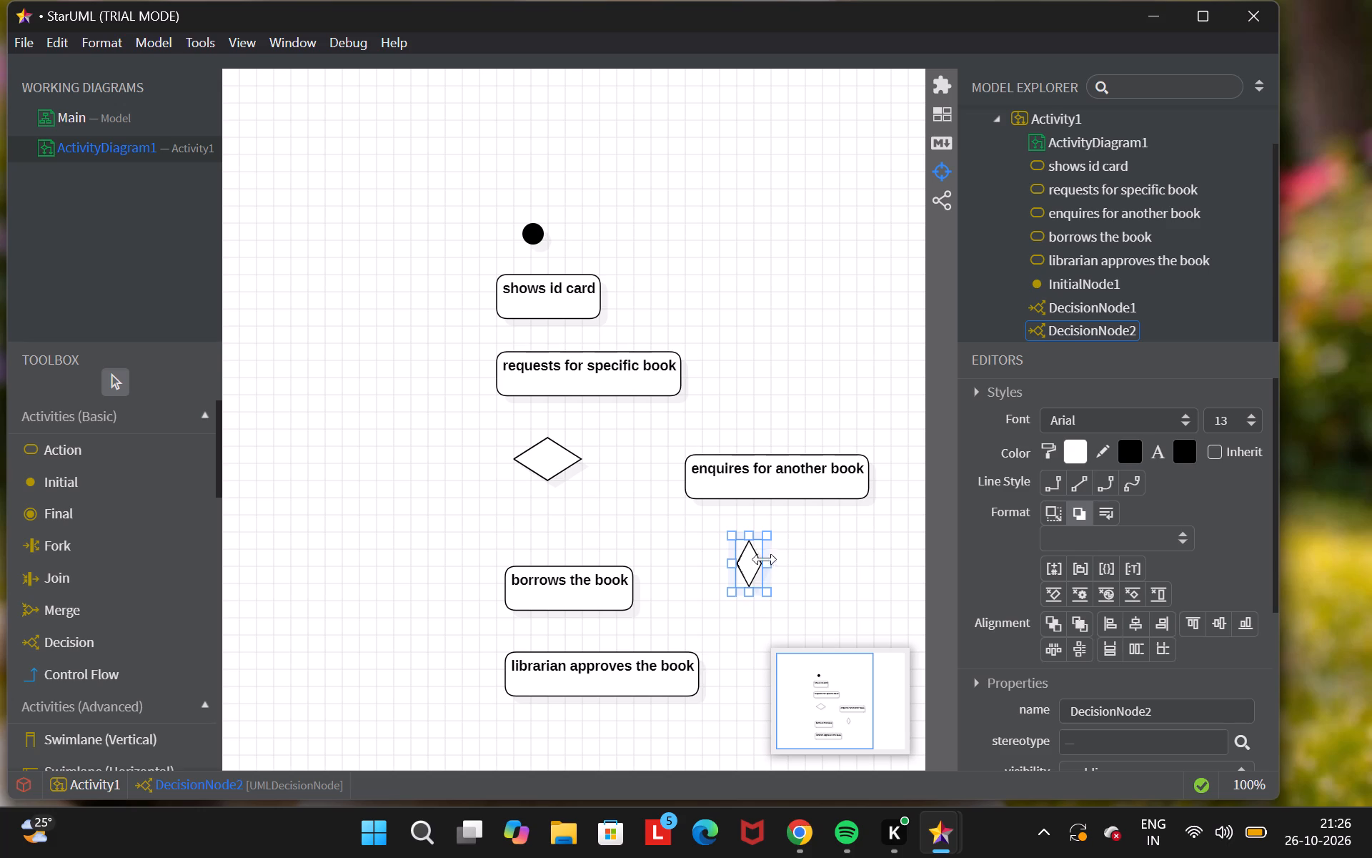
{"action": "left_click_drag", "start_coordinate": [762, 558], "coordinate": [789, 558]}
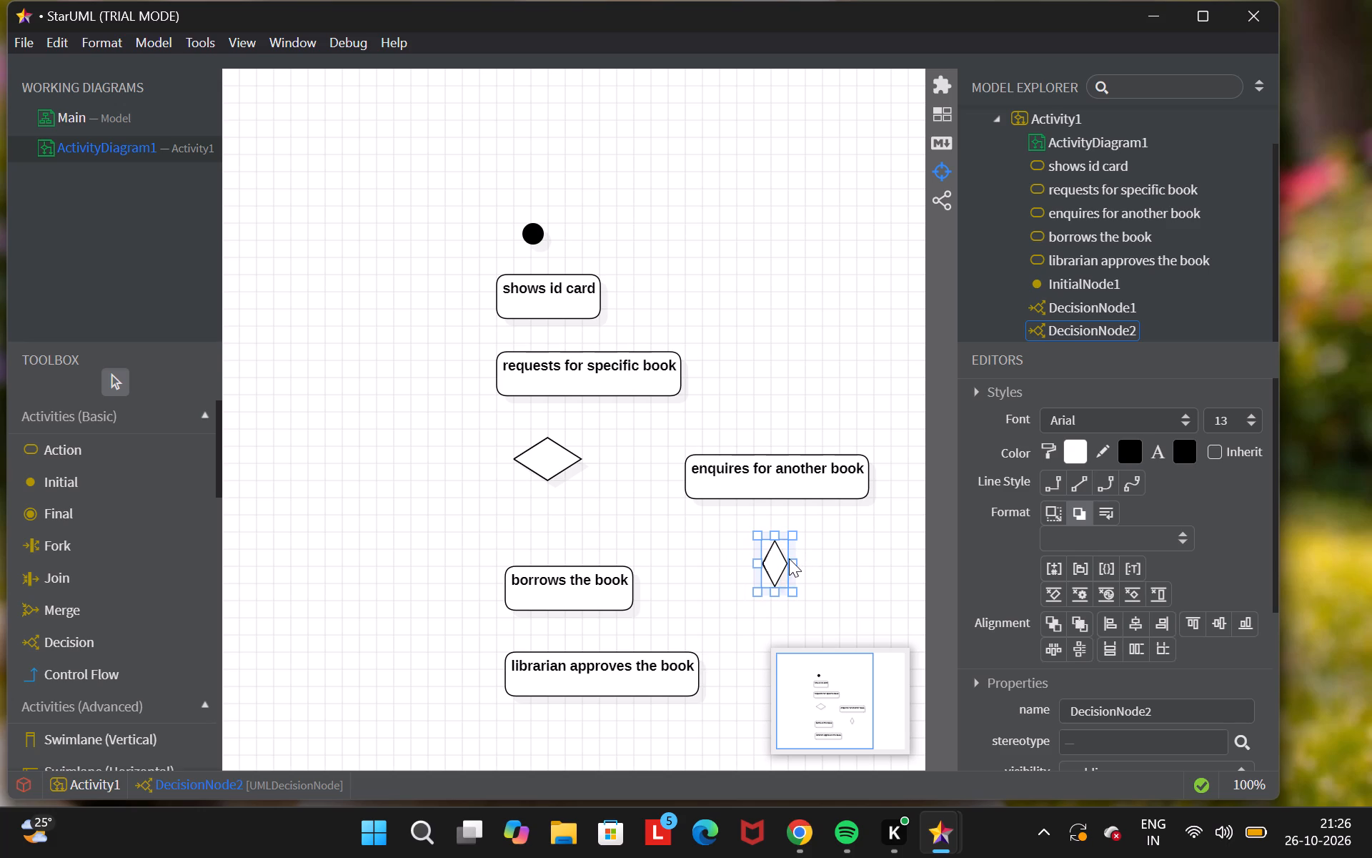
{"action": "left_click", "coordinate": [792, 558]}
{"action": "left_click_drag", "start_coordinate": [785, 561], "coordinate": [836, 566]}
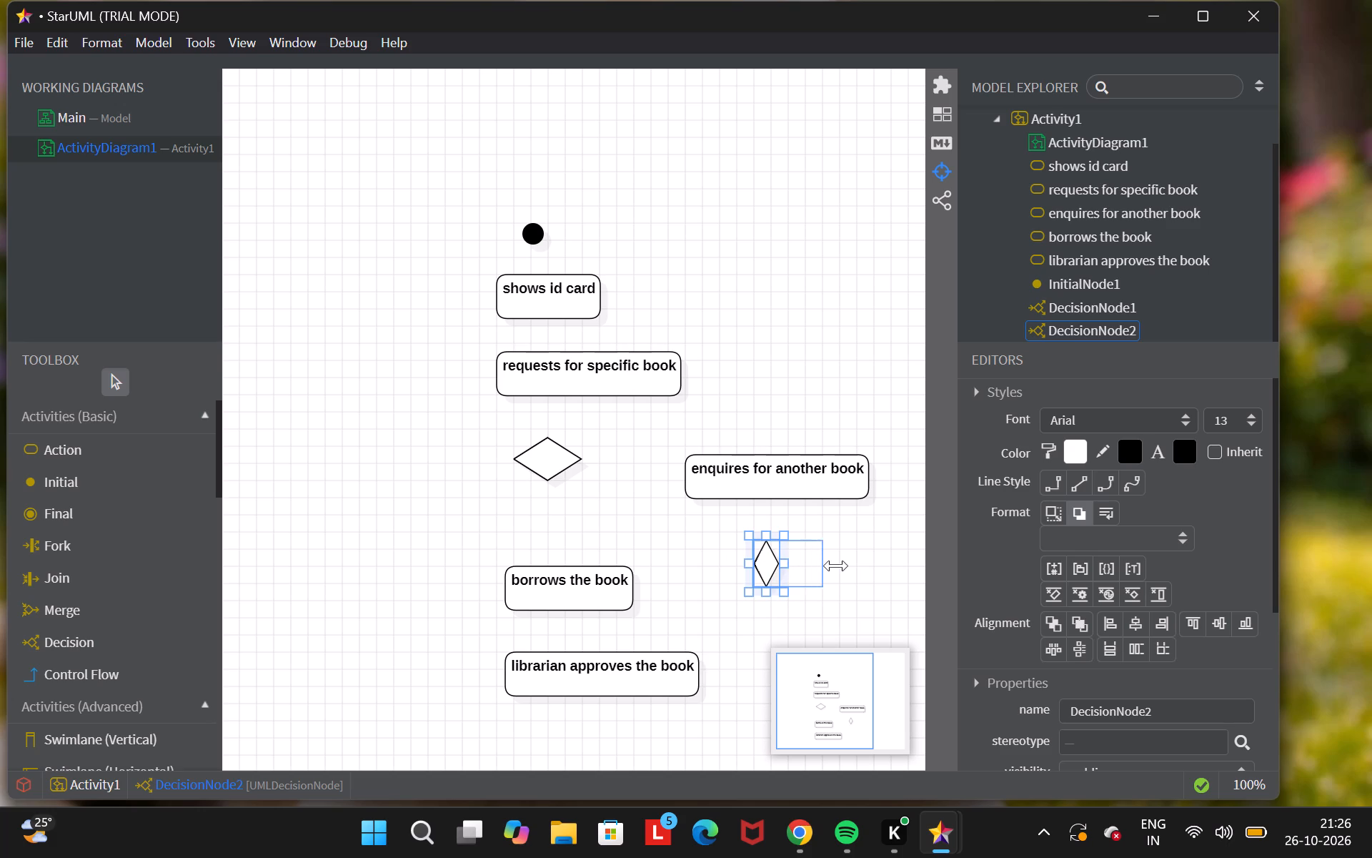
{"action": "left_click_drag", "start_coordinate": [836, 566], "coordinate": [840, 568]}
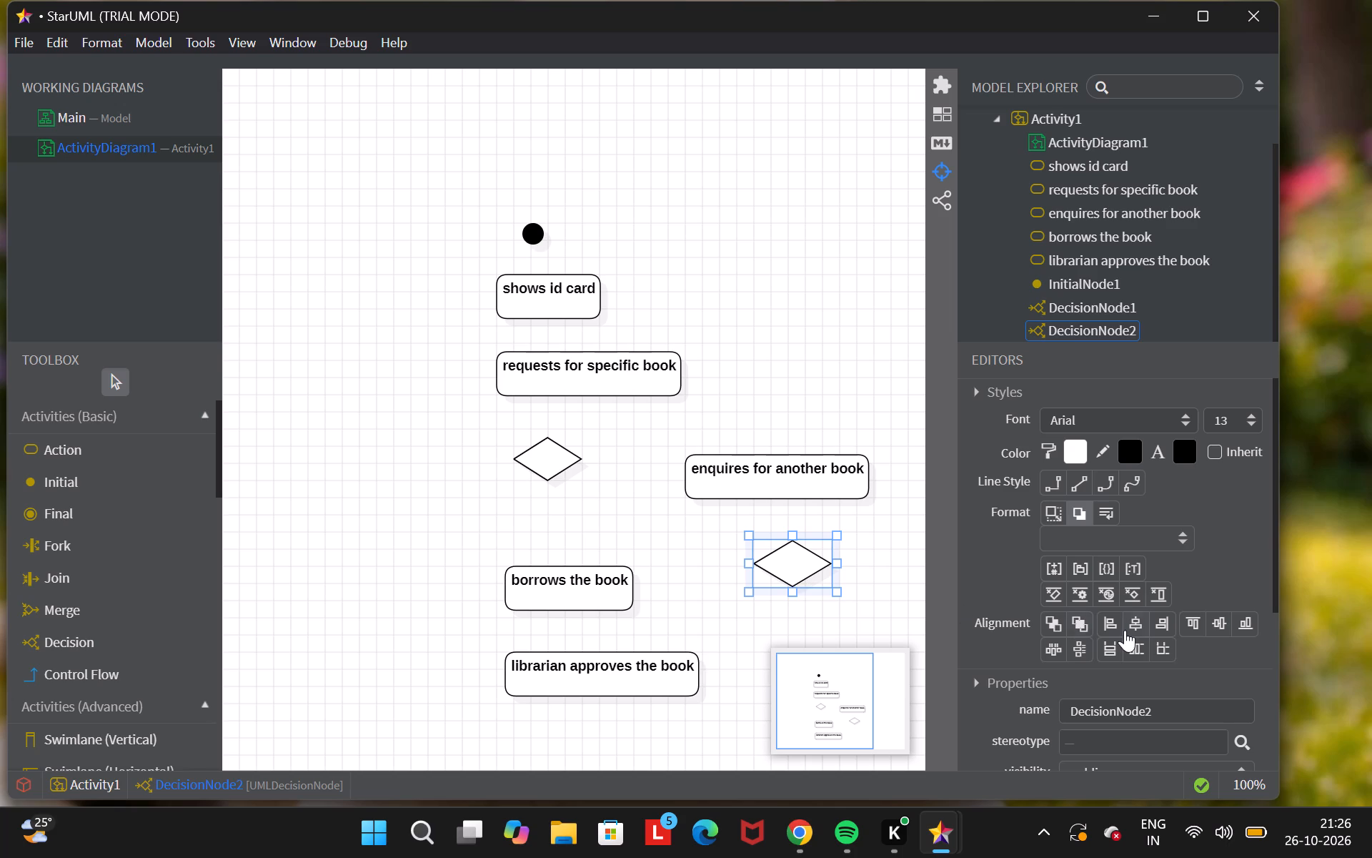
Examine the style, name and documentation settings of the decision node below the "enquires for another book" action.
{"action": "scroll", "coordinate": [1125, 630], "scroll_direction": "down", "scroll_amount": 1}
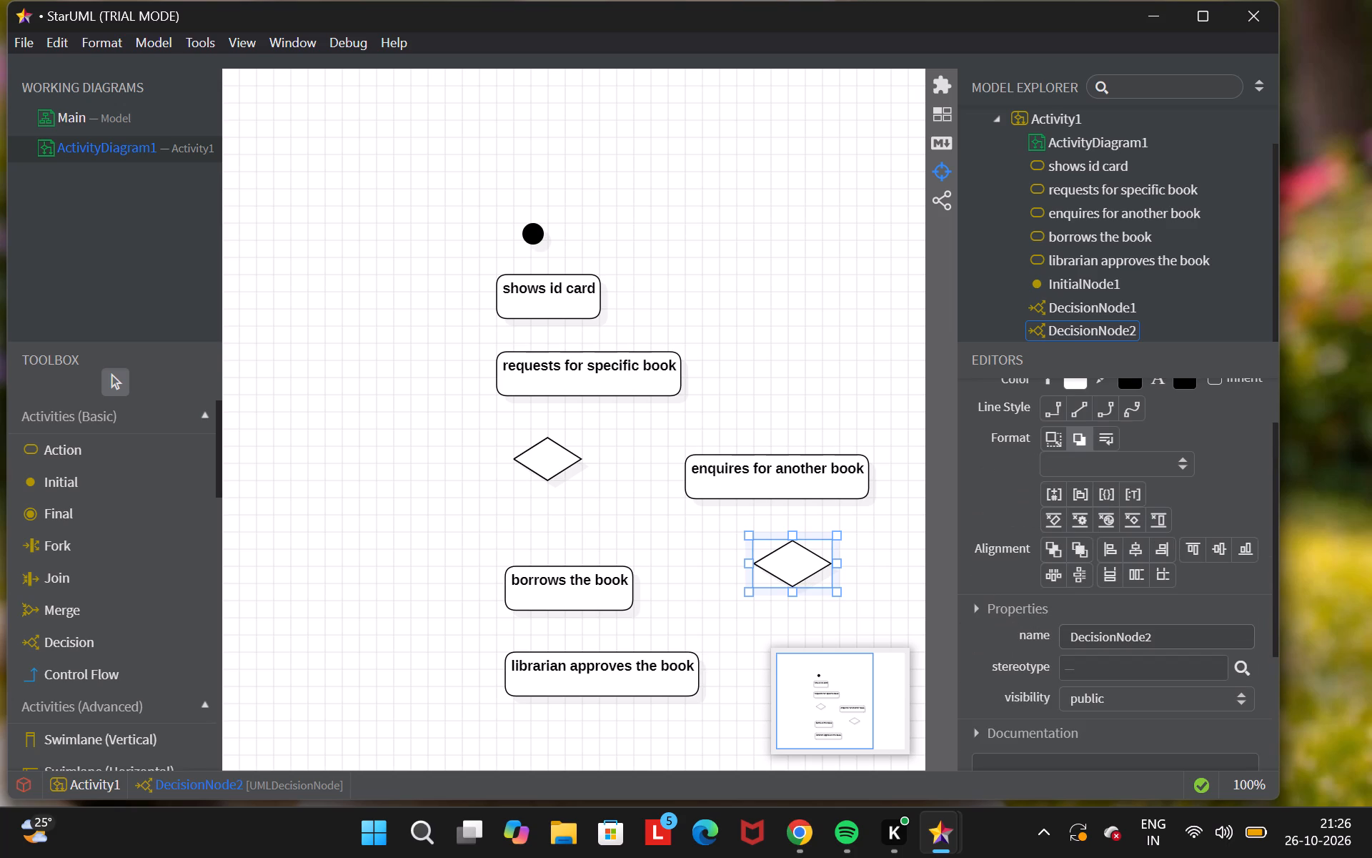
{"action": "left_click", "coordinate": [1160, 638]}
{"action": "scroll", "coordinate": [1168, 536], "scroll_direction": "up", "scroll_amount": 1}
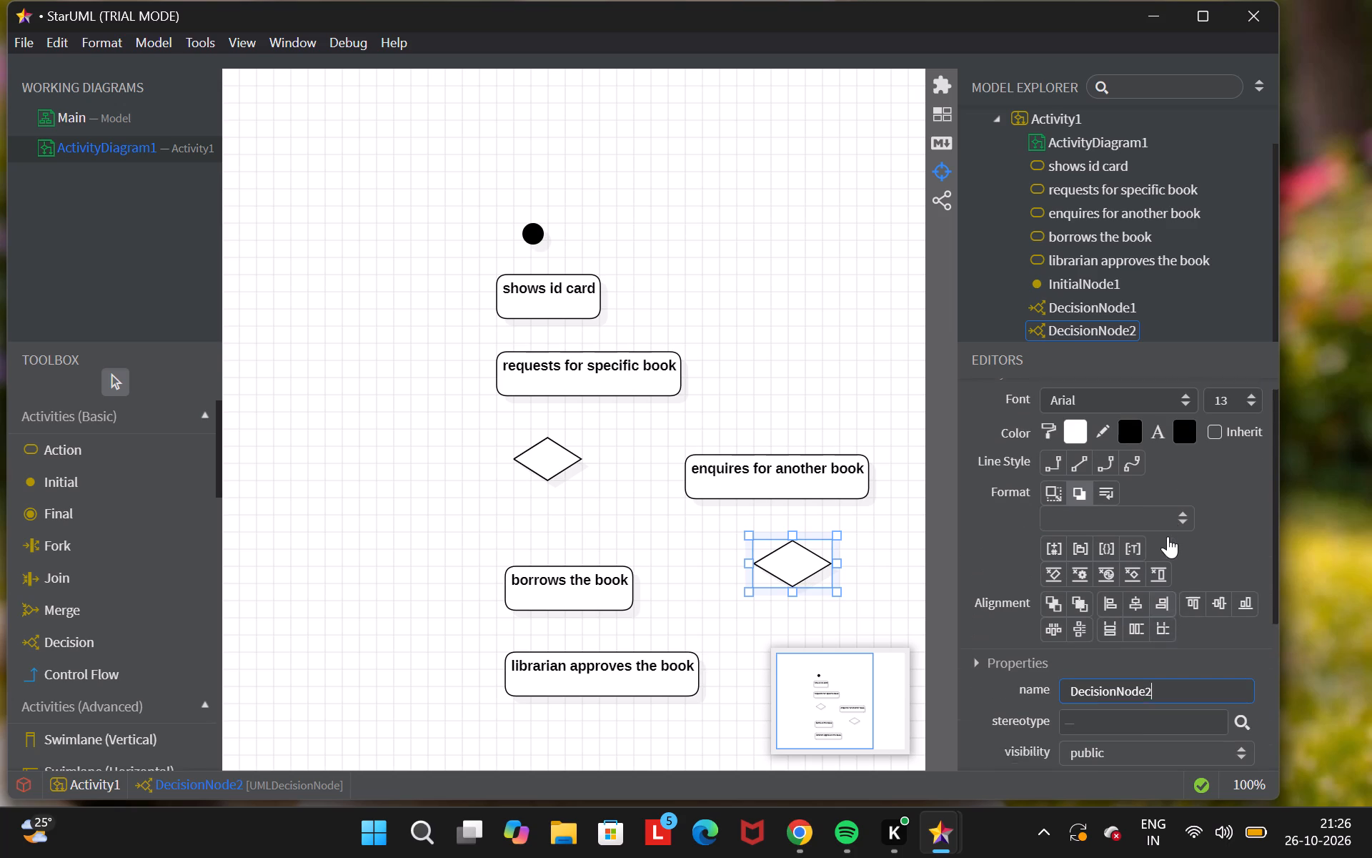
{"action": "scroll", "coordinate": [1168, 536], "scroll_direction": "up", "scroll_amount": 1}
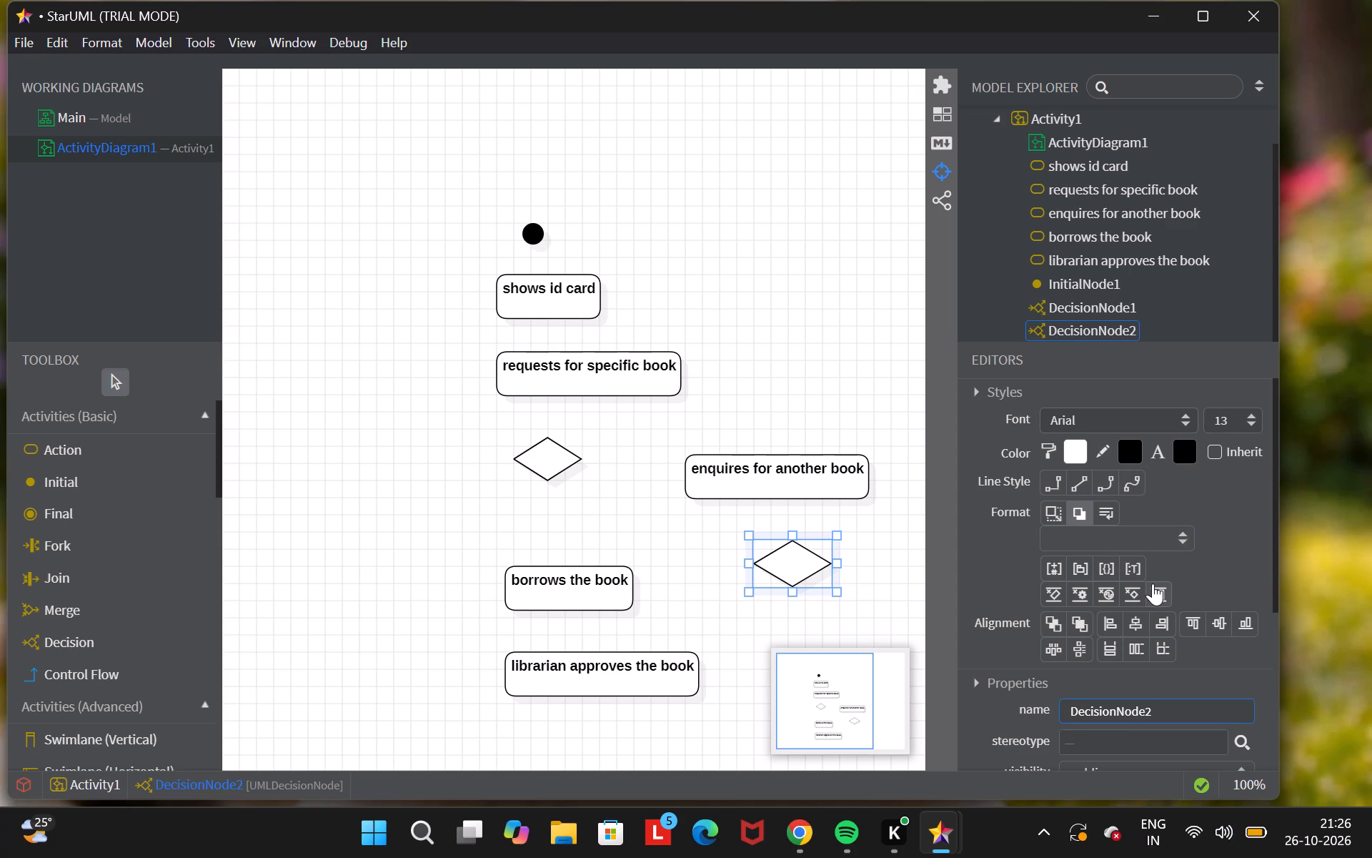
{"action": "scroll", "coordinate": [1153, 583], "scroll_direction": "down", "scroll_amount": 5}
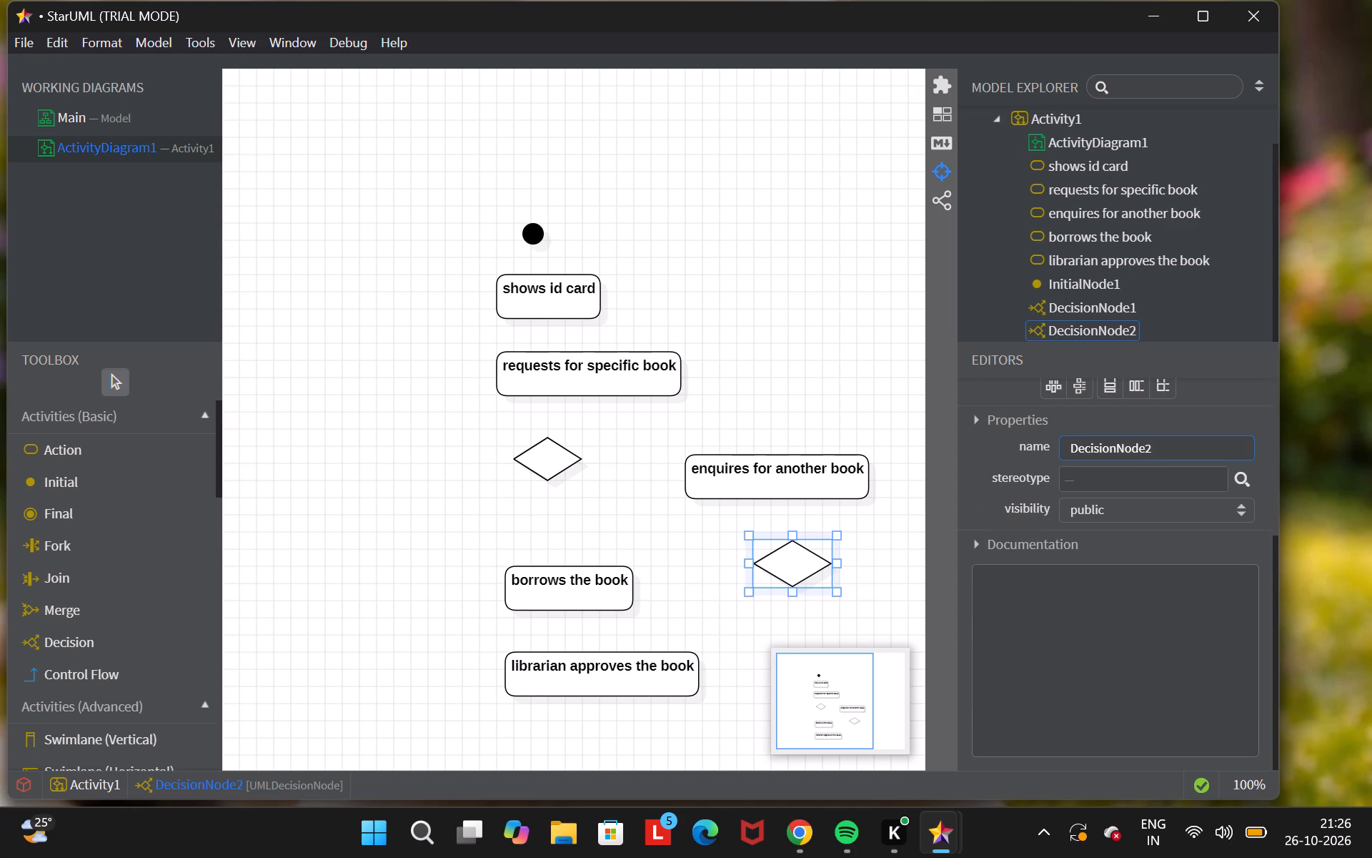
{"action": "scroll", "coordinate": [1153, 583], "scroll_direction": "down", "scroll_amount": 1}
{"action": "left_click", "coordinate": [981, 604]}
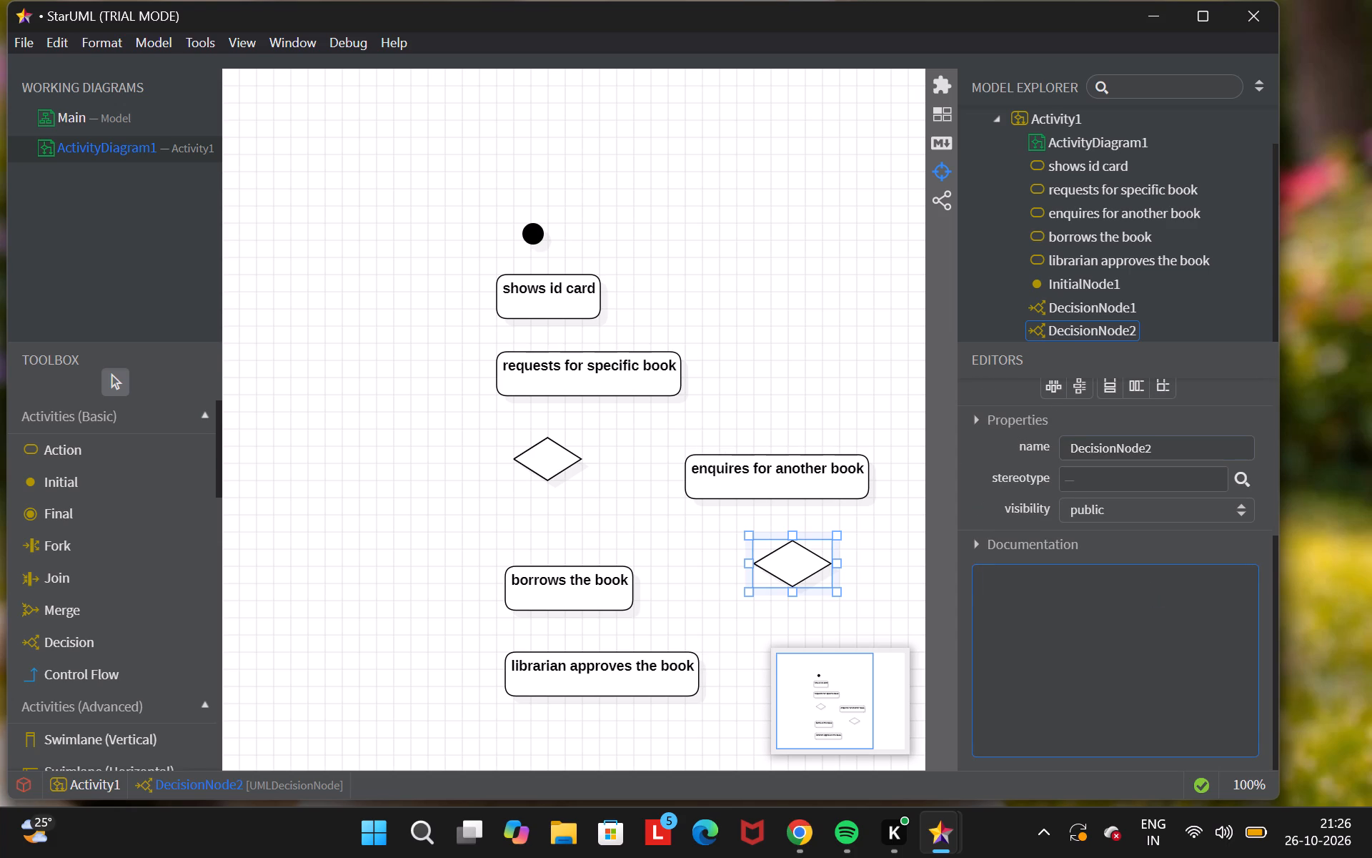
{"action": "key", "text": "n"}
{"action": "key", "text": "BackSpace"}
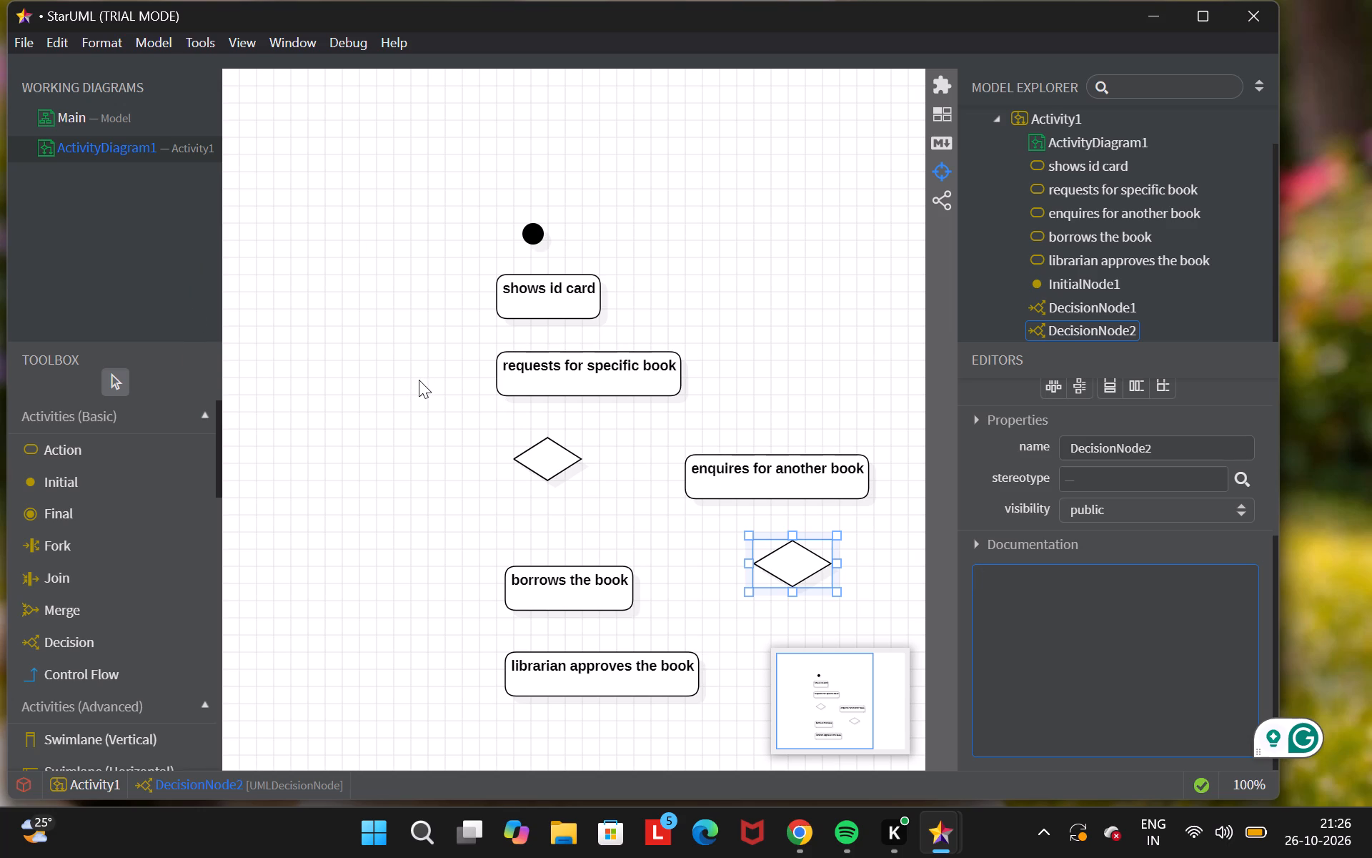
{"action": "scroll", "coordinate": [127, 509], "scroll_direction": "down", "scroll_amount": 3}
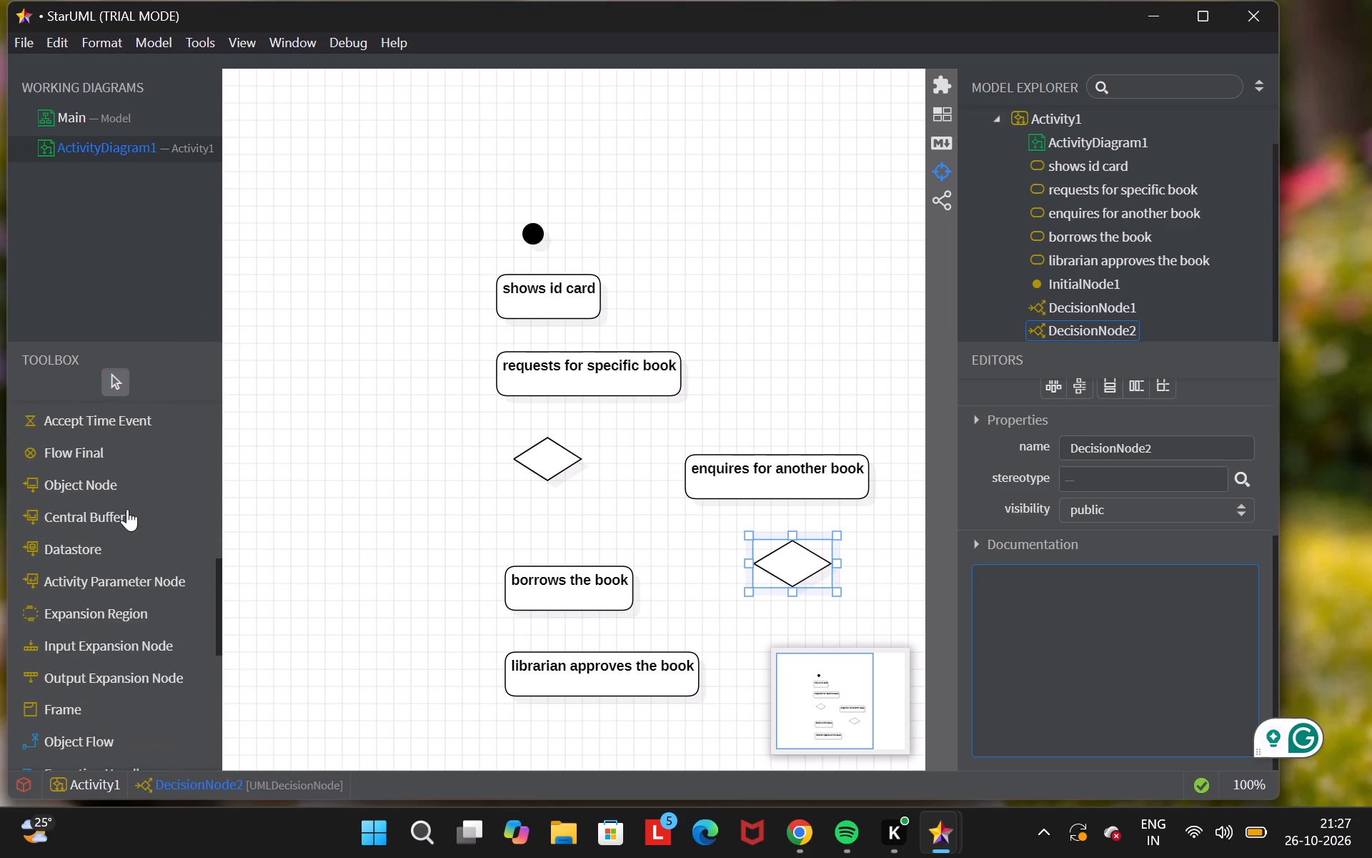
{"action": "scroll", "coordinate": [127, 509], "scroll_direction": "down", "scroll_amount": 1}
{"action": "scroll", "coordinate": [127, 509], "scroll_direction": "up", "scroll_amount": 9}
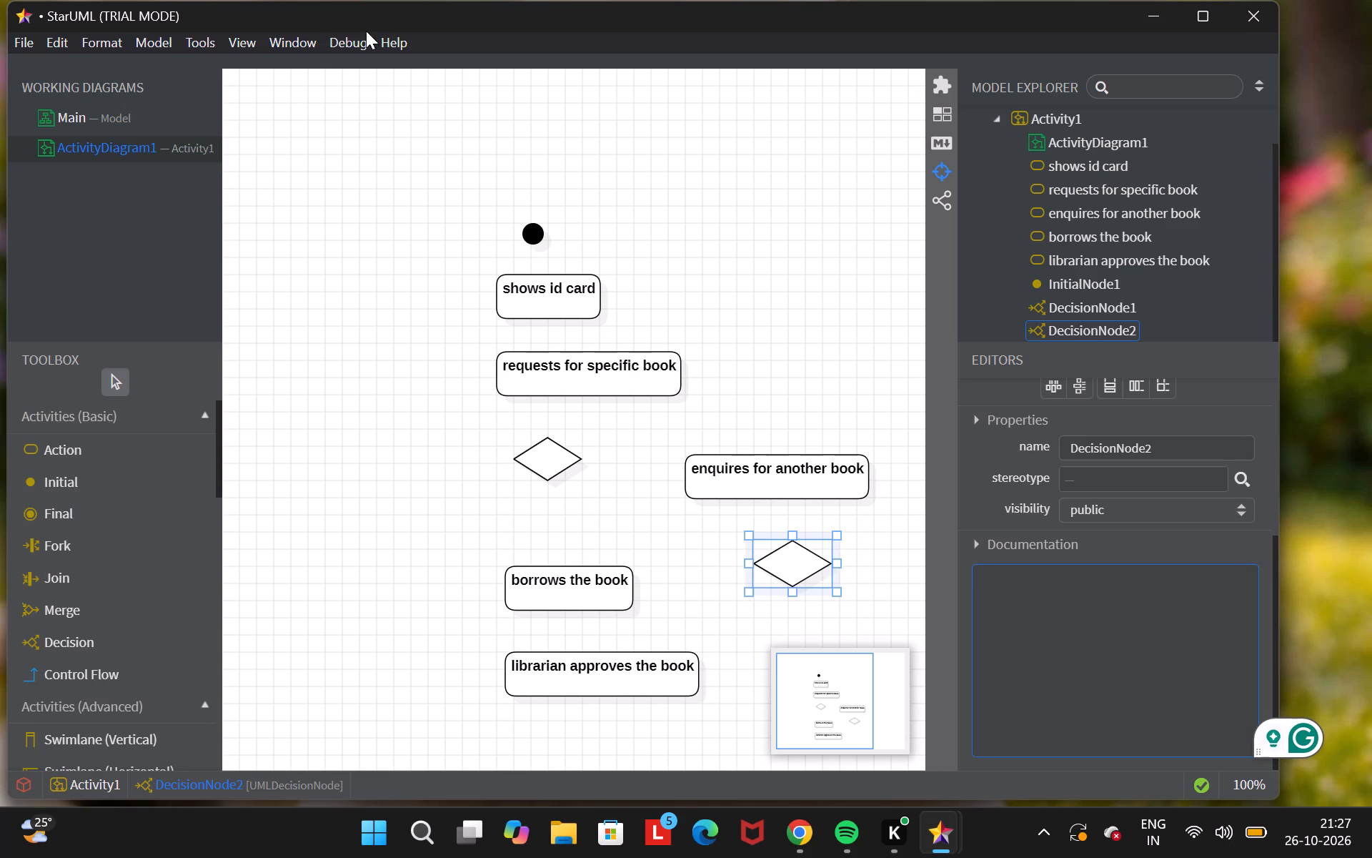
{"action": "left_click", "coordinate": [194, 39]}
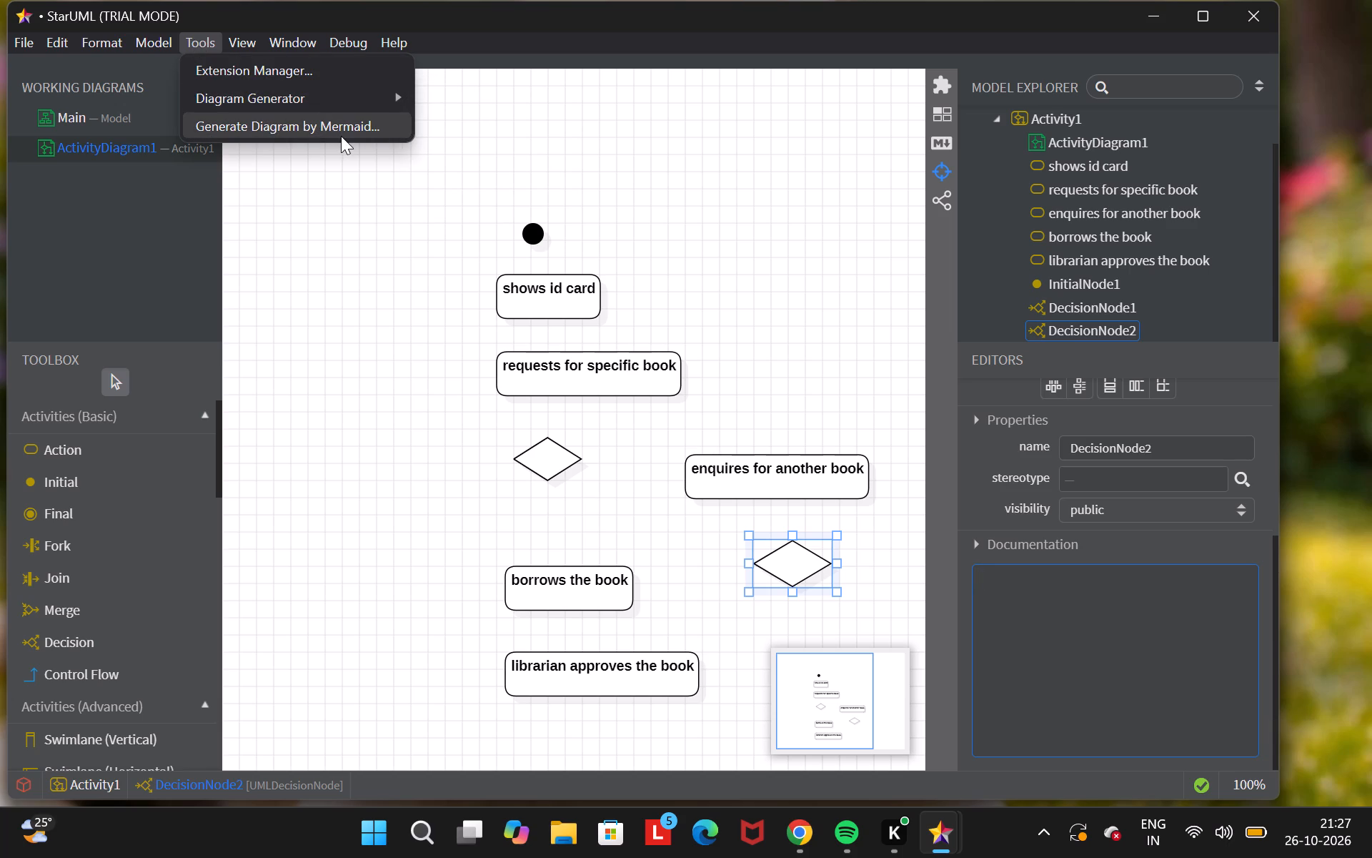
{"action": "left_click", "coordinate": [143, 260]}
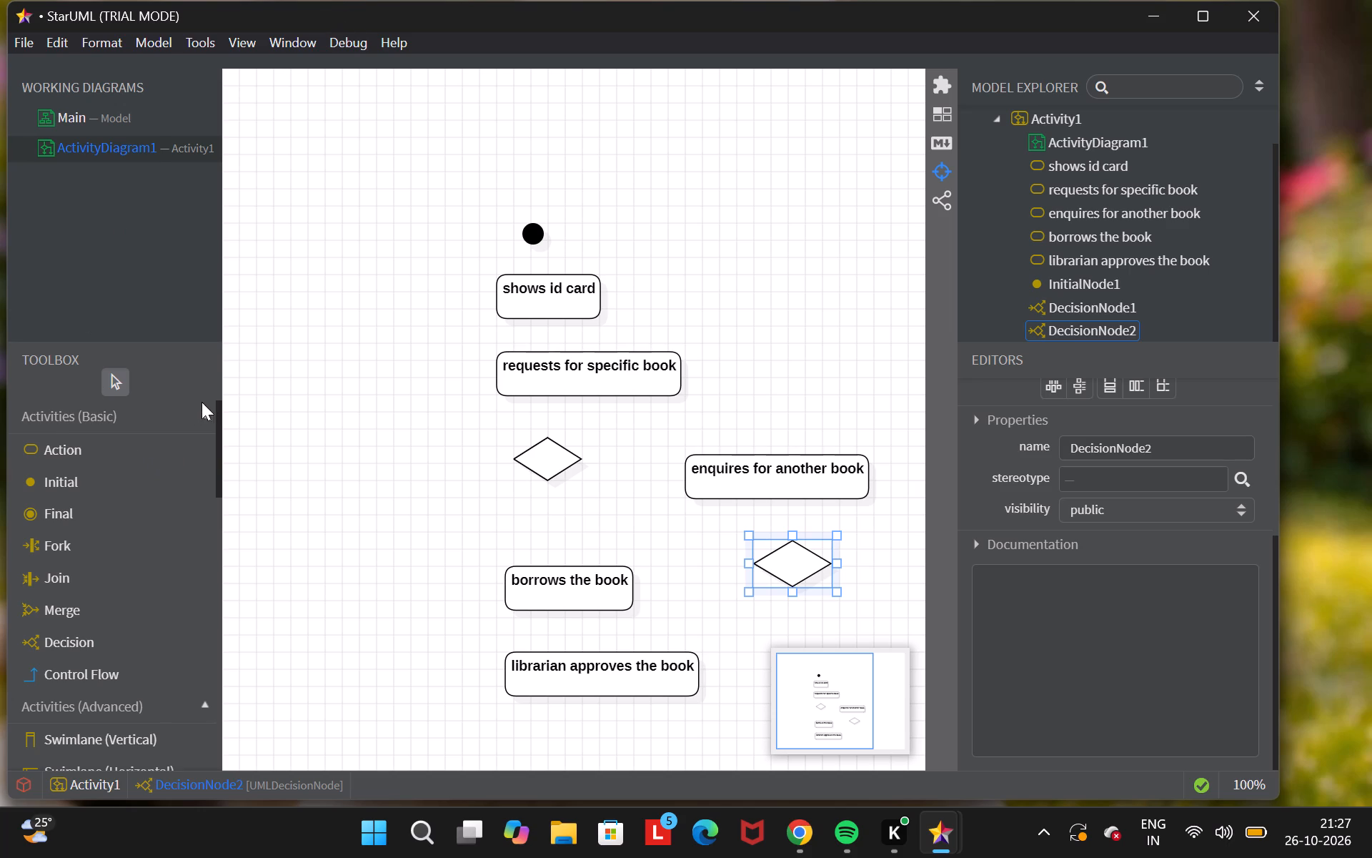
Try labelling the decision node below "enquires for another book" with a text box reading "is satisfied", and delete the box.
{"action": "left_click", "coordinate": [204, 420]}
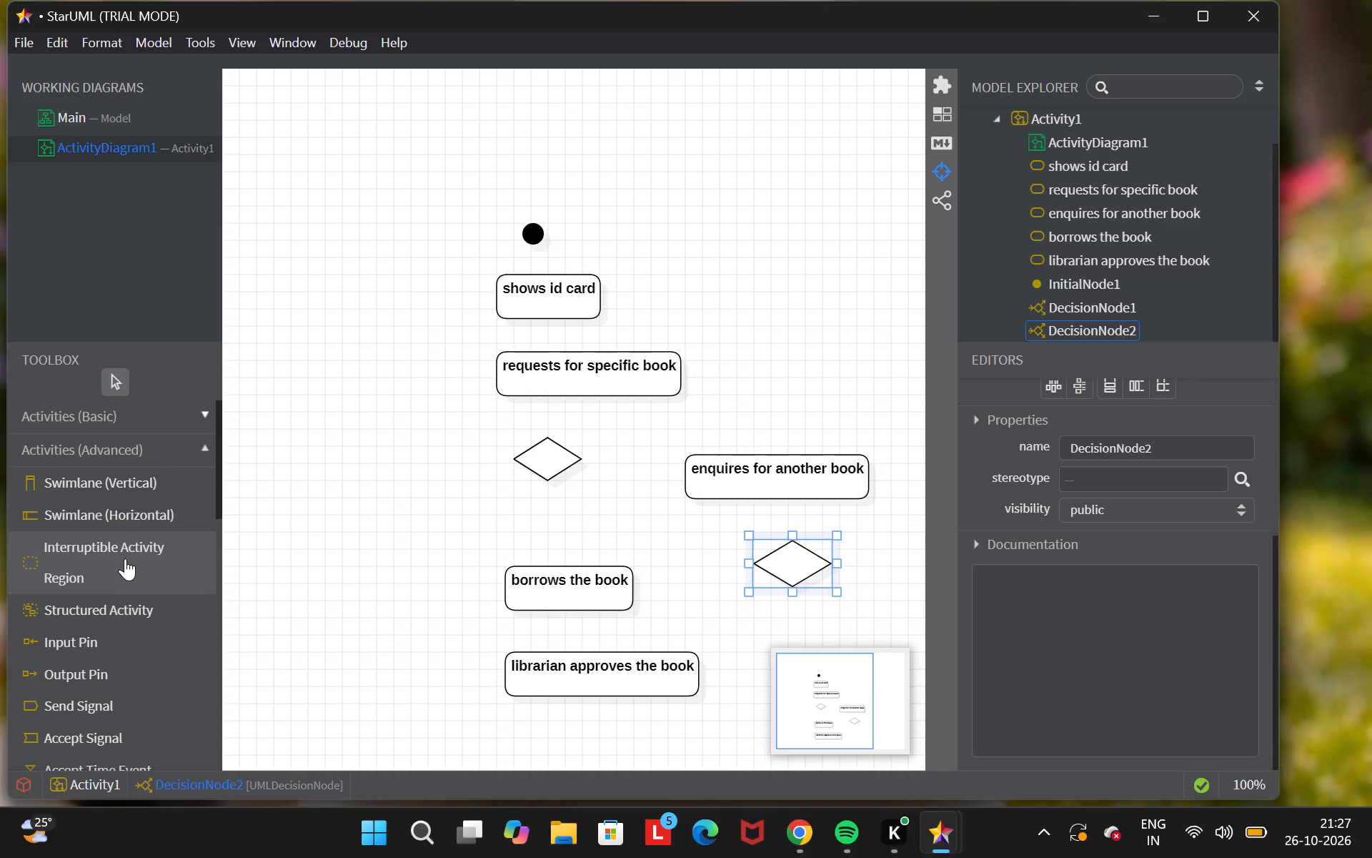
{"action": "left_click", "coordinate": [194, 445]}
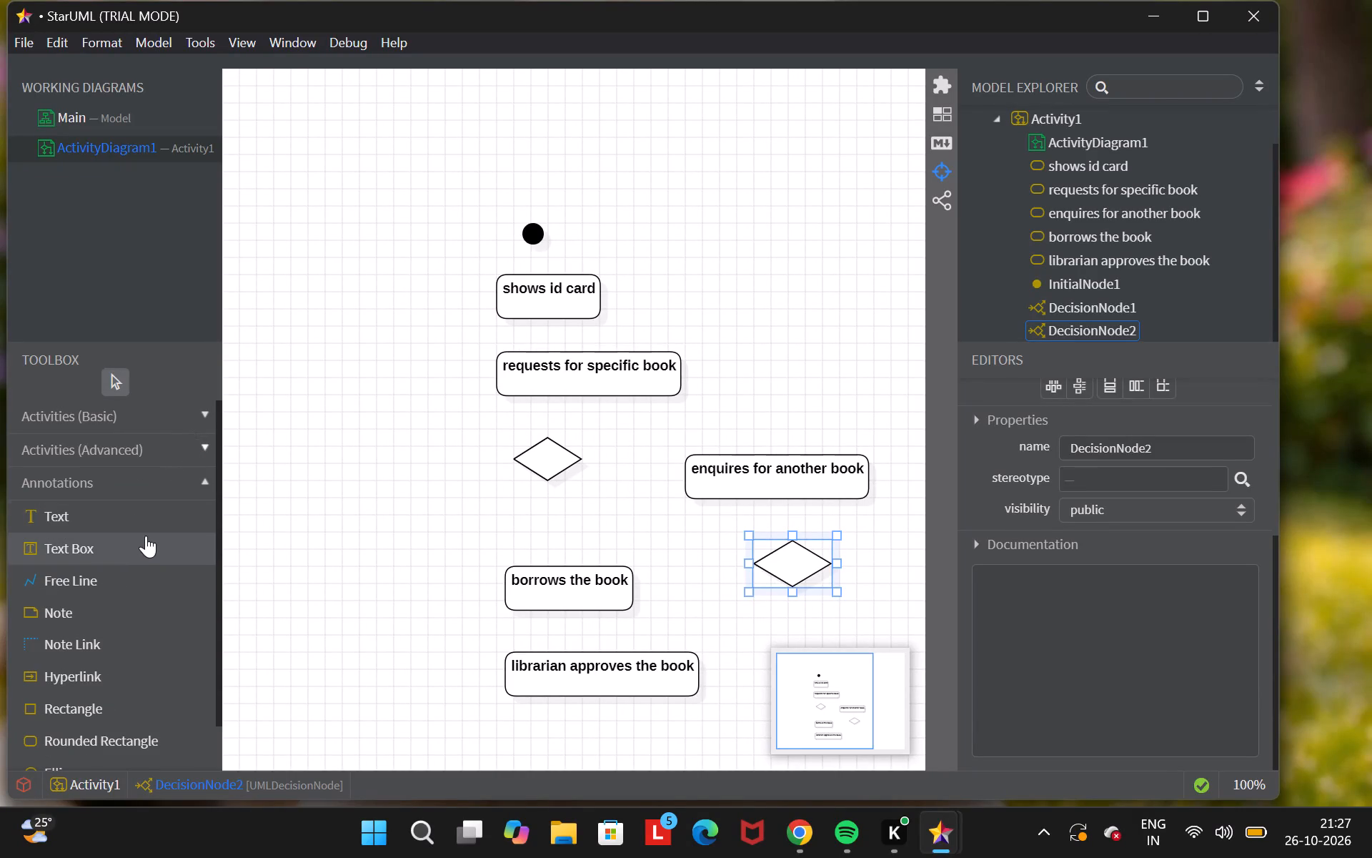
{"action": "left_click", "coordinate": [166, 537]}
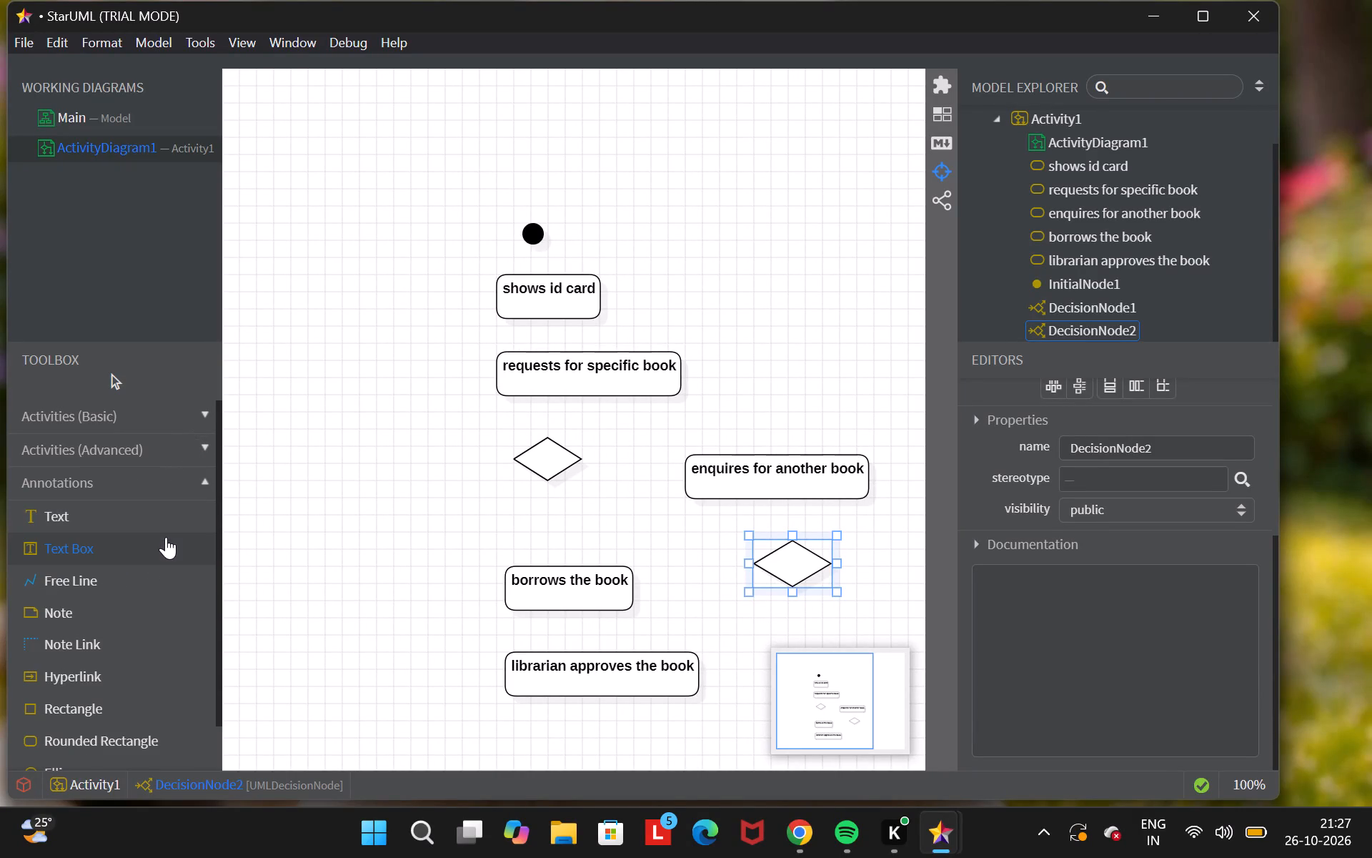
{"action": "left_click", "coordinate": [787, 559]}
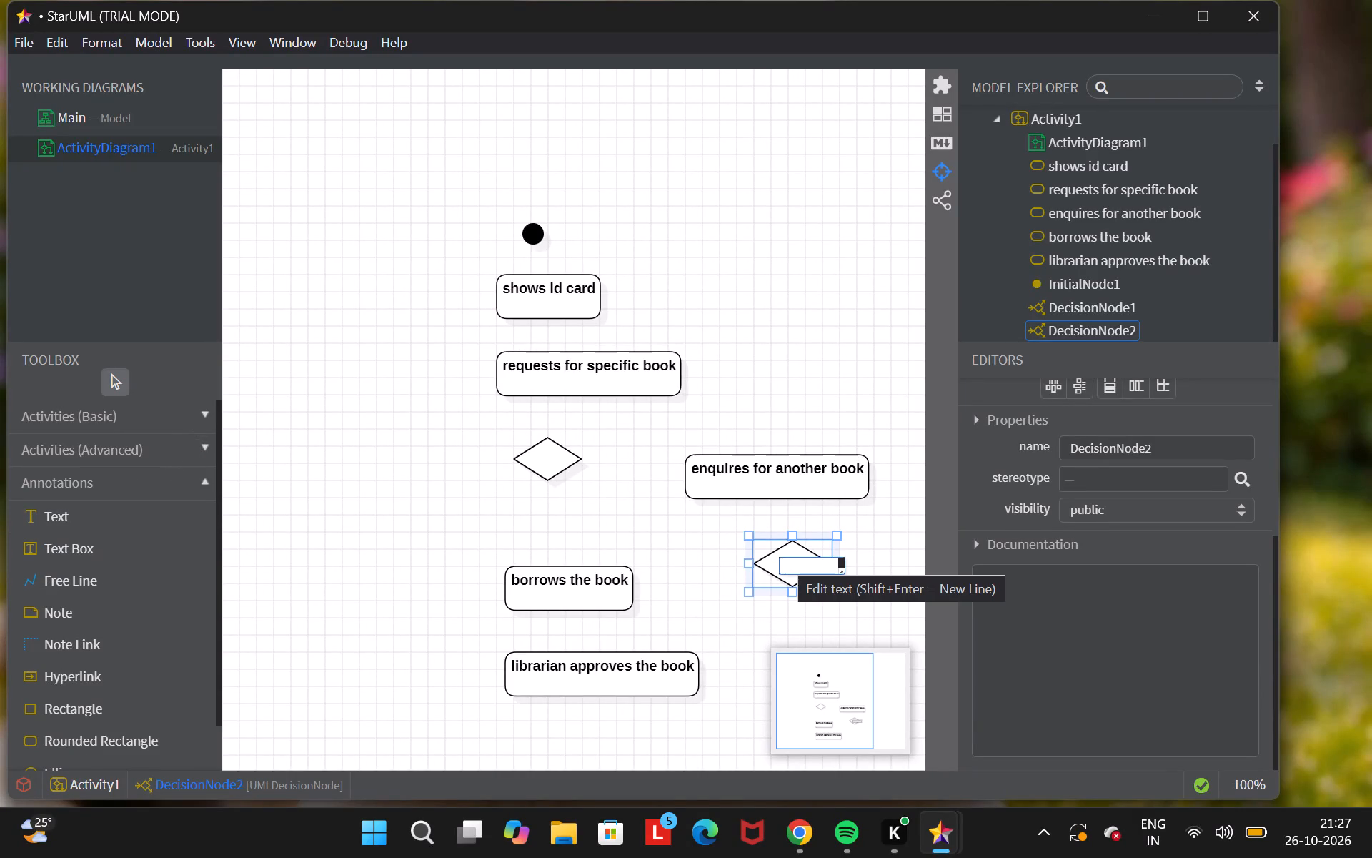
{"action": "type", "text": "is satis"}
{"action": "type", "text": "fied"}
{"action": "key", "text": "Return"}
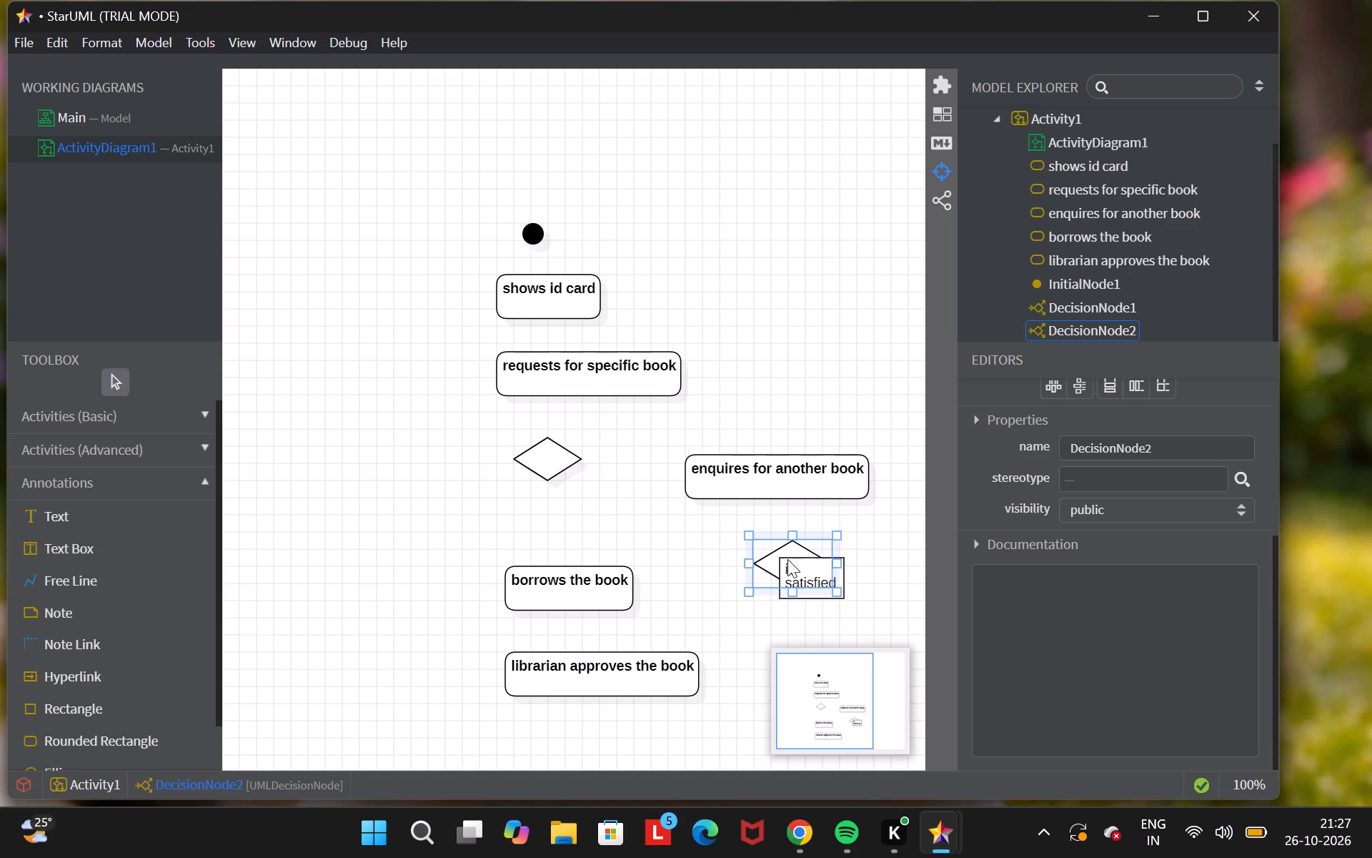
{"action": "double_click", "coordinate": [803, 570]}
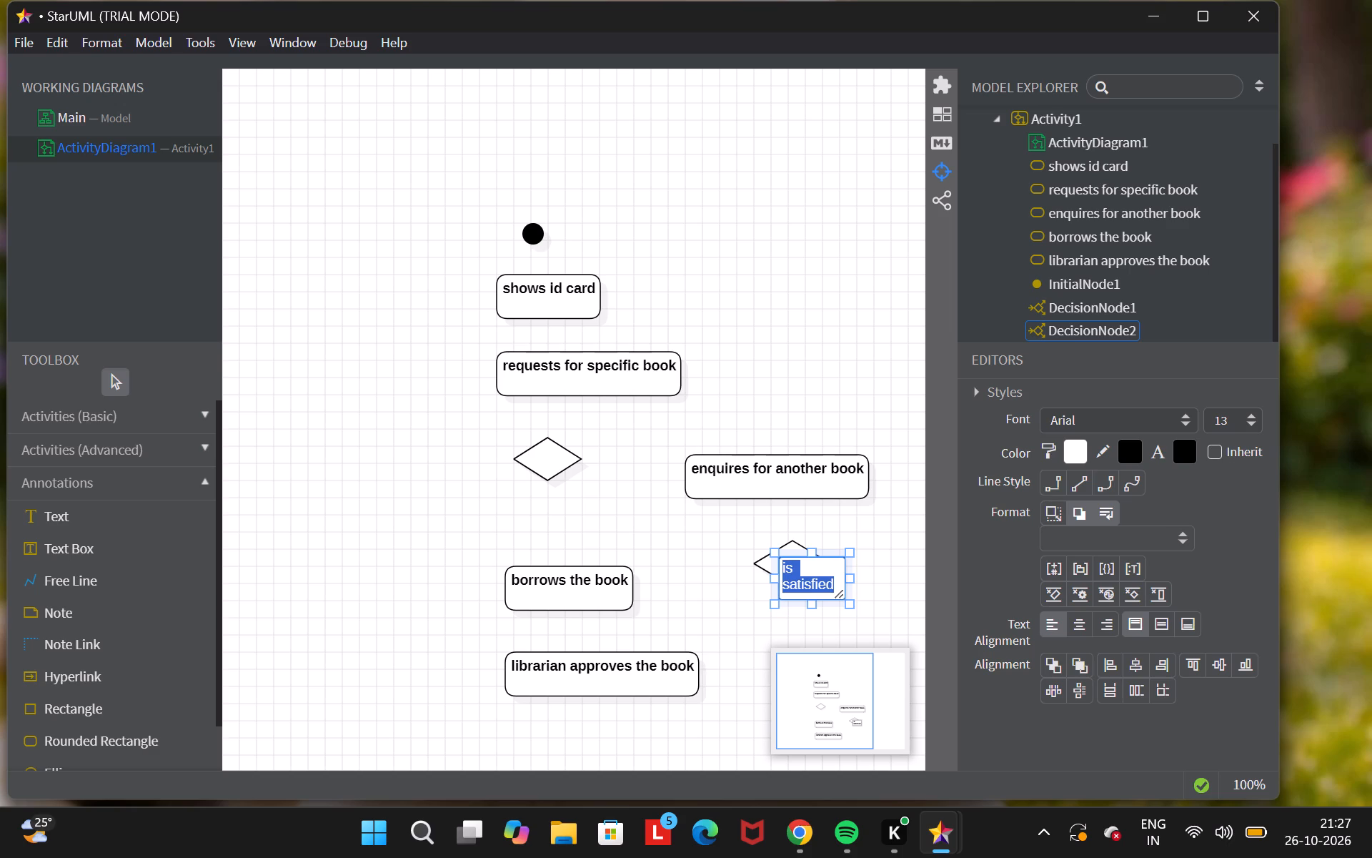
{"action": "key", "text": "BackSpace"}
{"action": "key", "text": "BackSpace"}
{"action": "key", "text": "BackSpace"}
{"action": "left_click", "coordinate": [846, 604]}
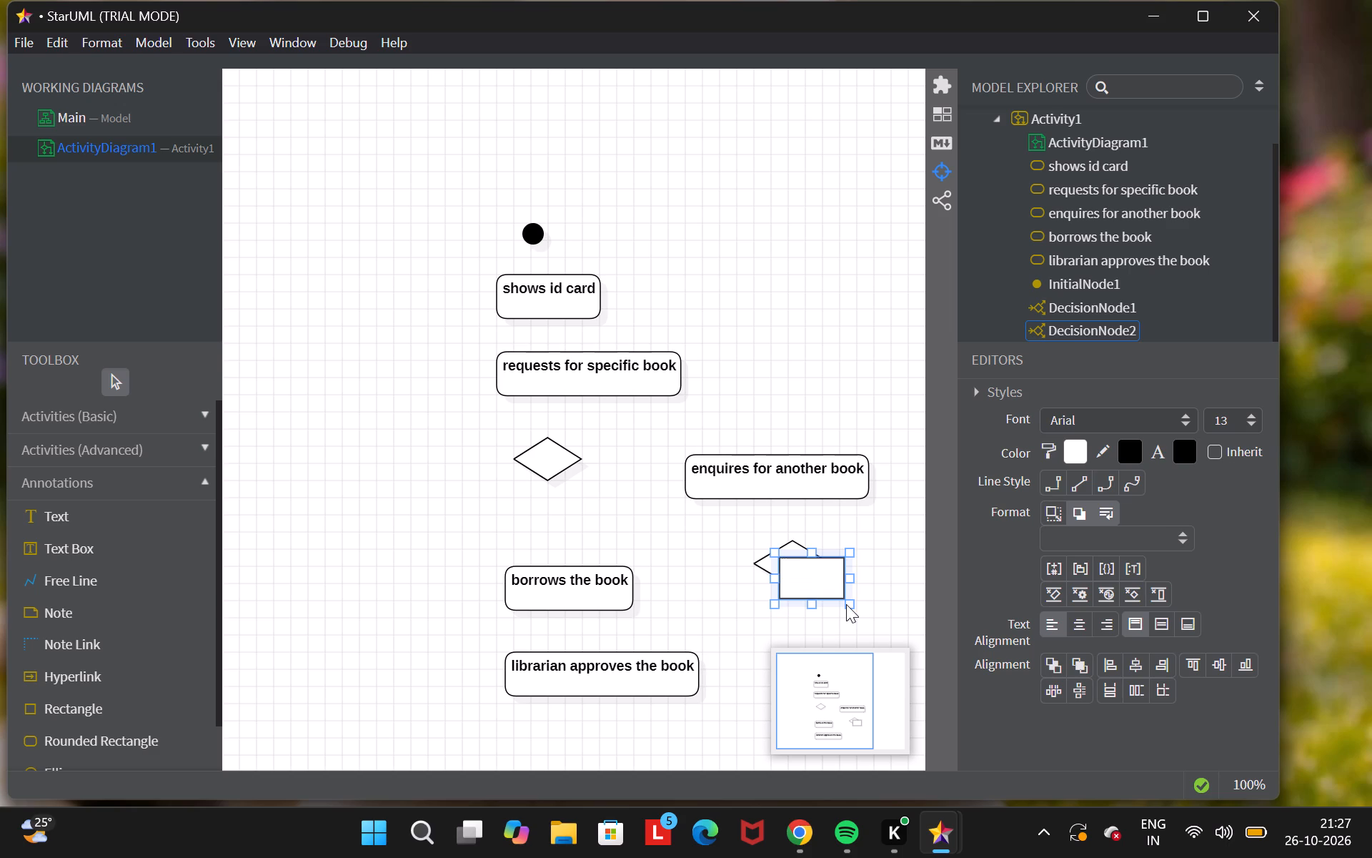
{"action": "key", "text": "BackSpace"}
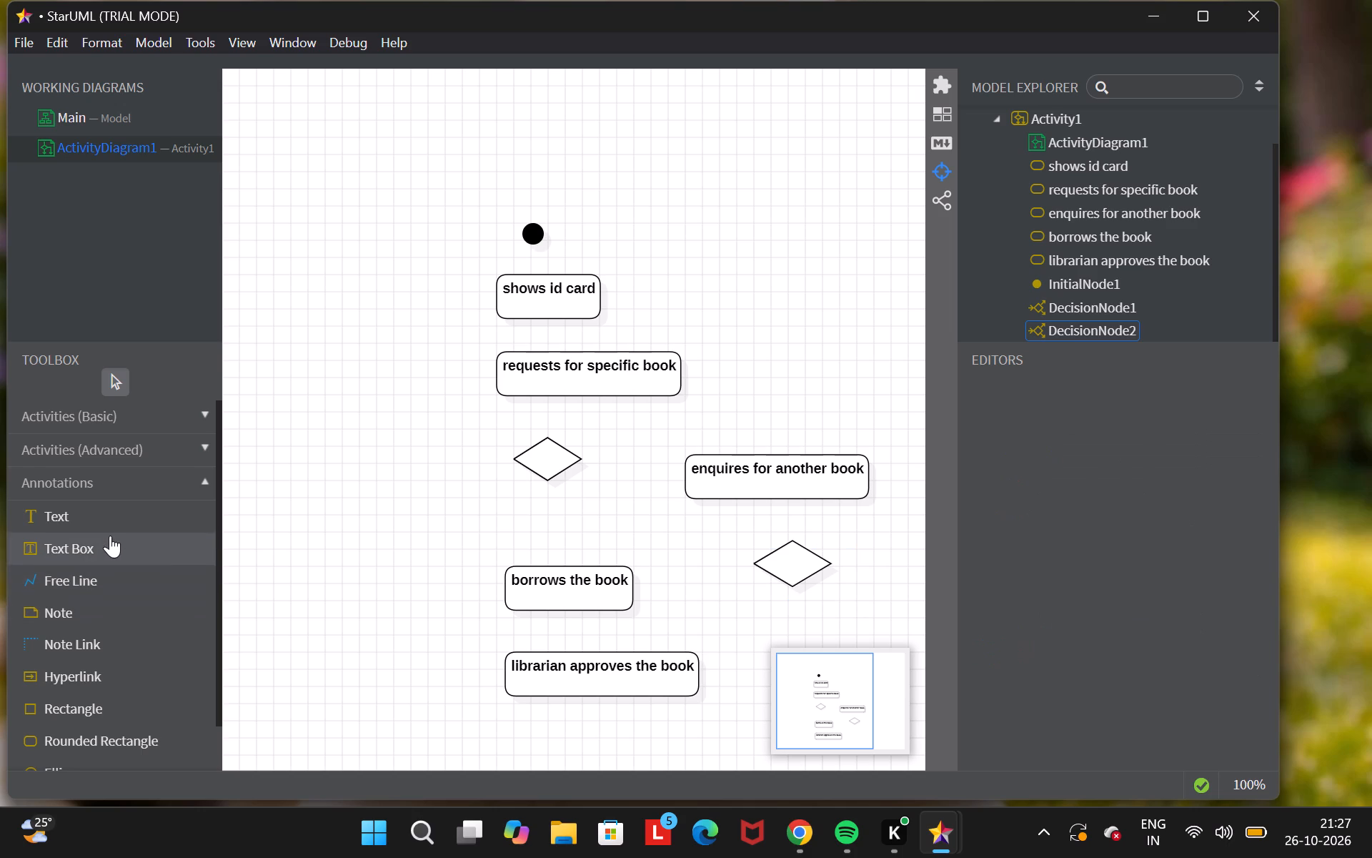
Add a plain text annotation "is satisfied" on the decision node below "enquires for another book" and shift it upward over the diamond.
{"action": "left_click", "coordinate": [117, 518]}
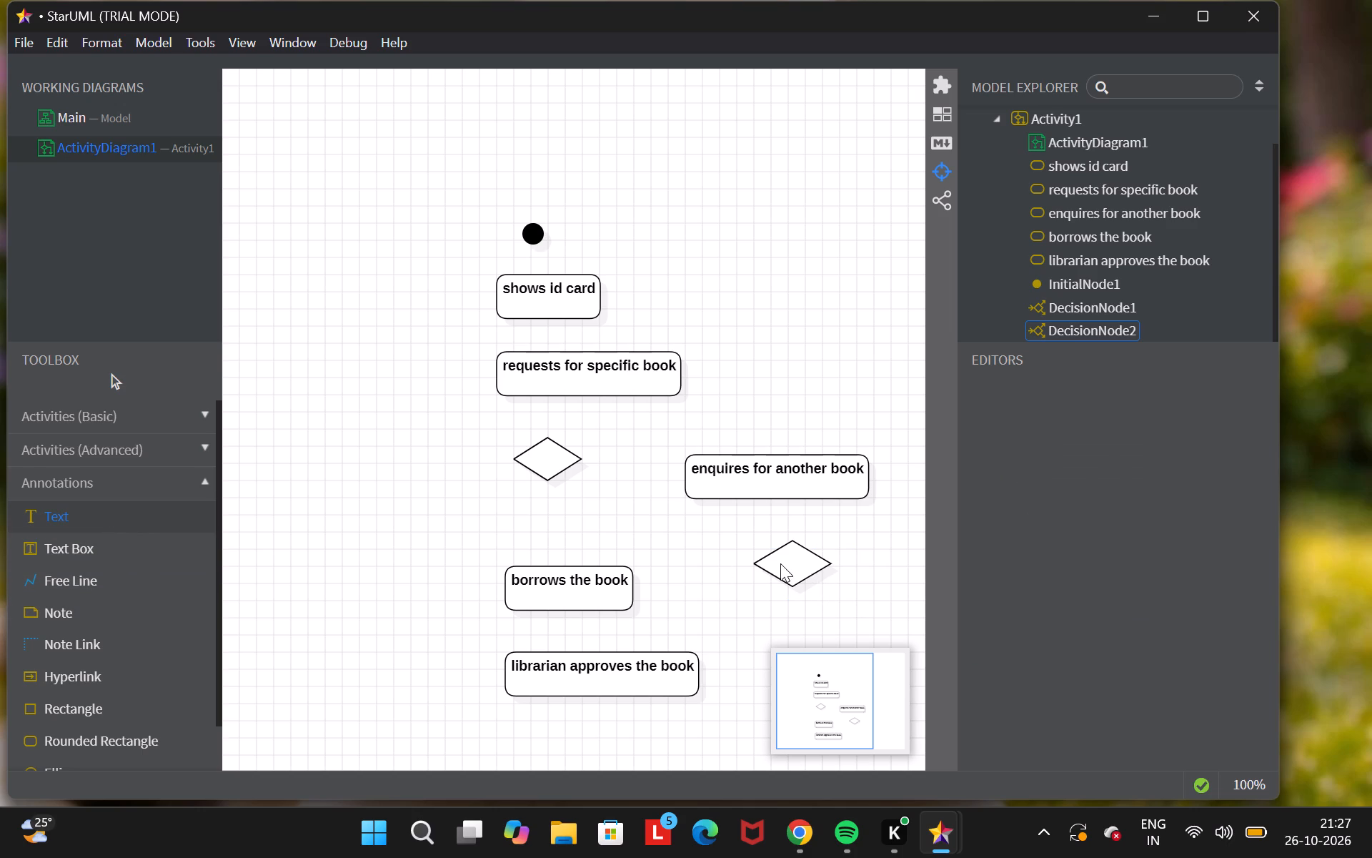
{"action": "left_click", "coordinate": [778, 563]}
{"action": "type", "text": "is satisfied"}
{"action": "key", "text": "Return"}
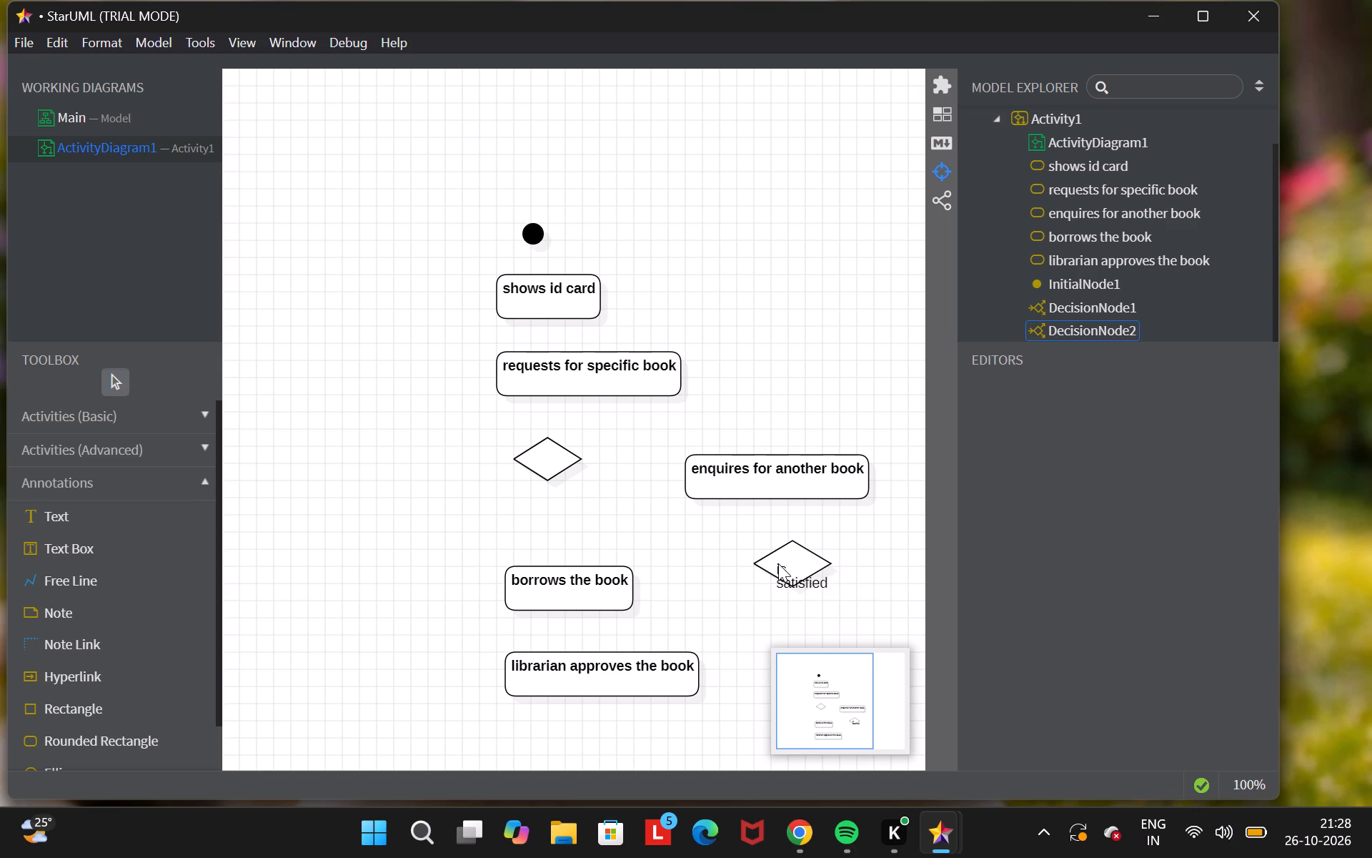
{"action": "left_click", "coordinate": [789, 581]}
{"action": "left_click_drag", "start_coordinate": [789, 581], "coordinate": [784, 553]}
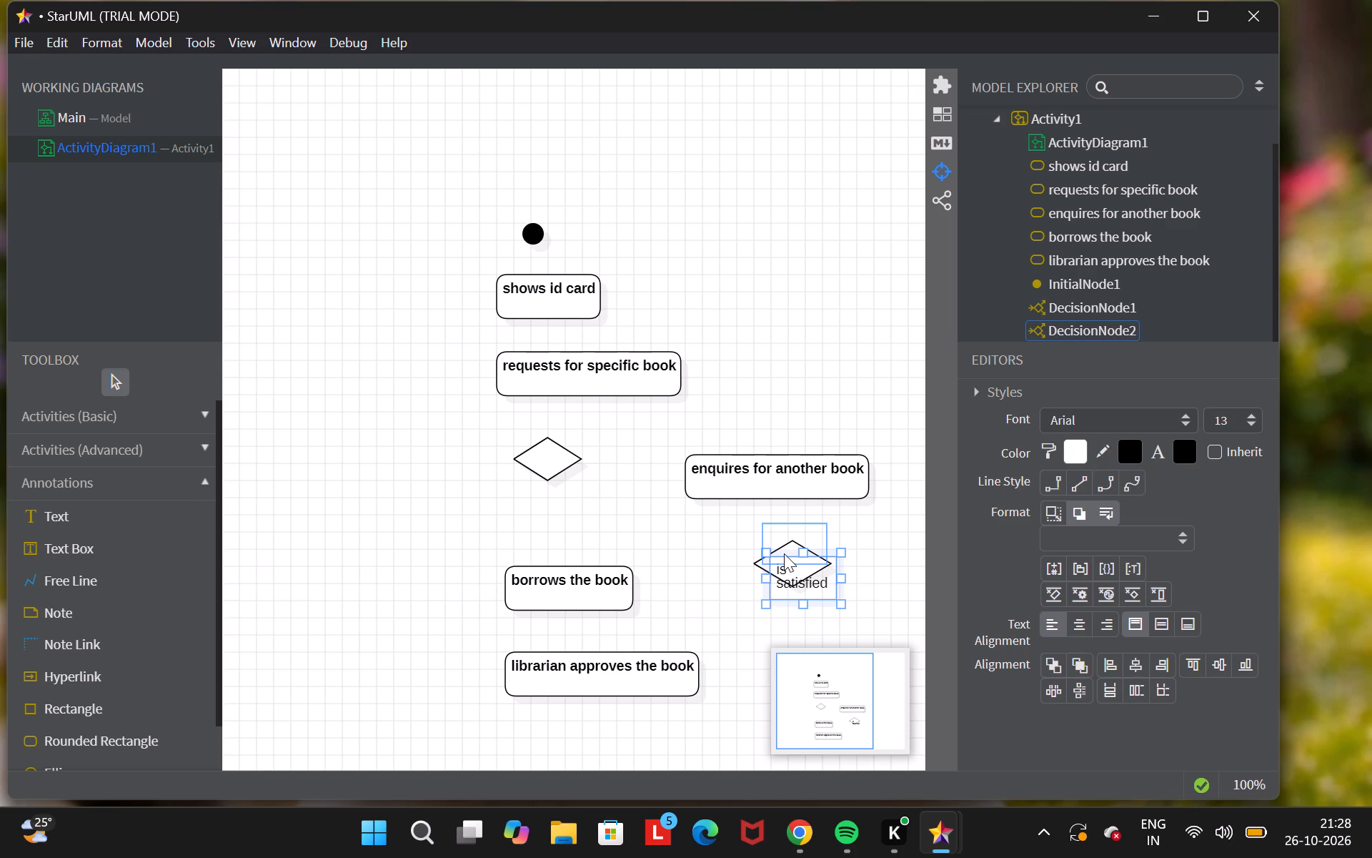
{"action": "left_click_drag", "start_coordinate": [784, 553], "coordinate": [789, 563]}
{"action": "left_click", "coordinate": [865, 589]}
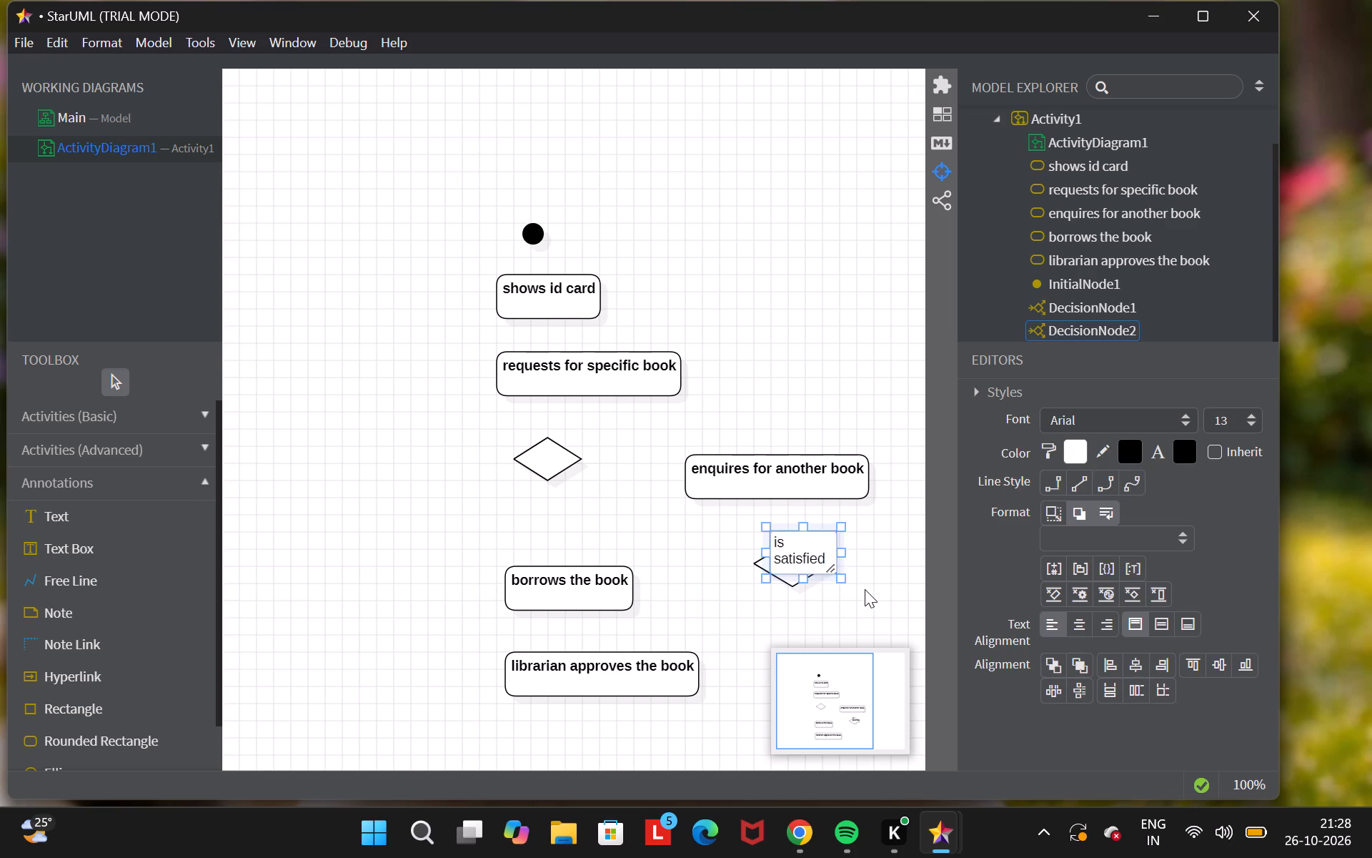